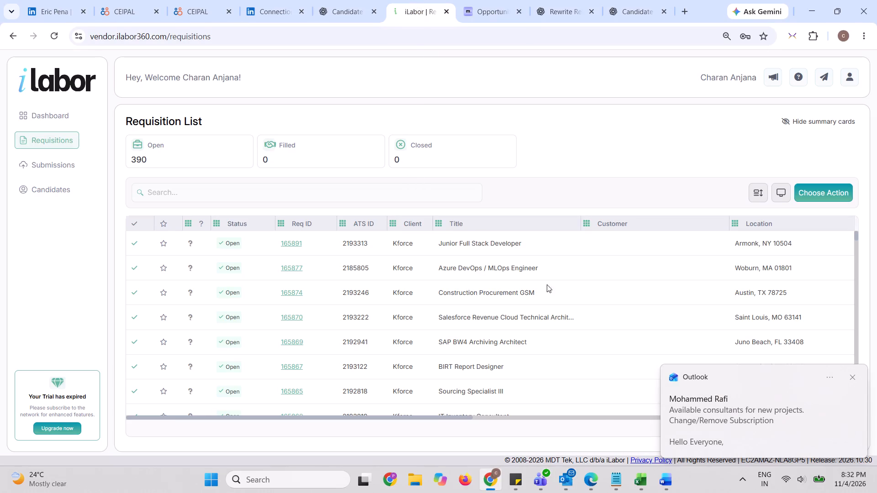
Review the open requisitions in the Requisition List, examining their titles, locations, dates, durations and C2C rates.
{"action": "scroll", "coordinate": [572, 251], "scroll_direction": "left", "scroll_amount": 3}
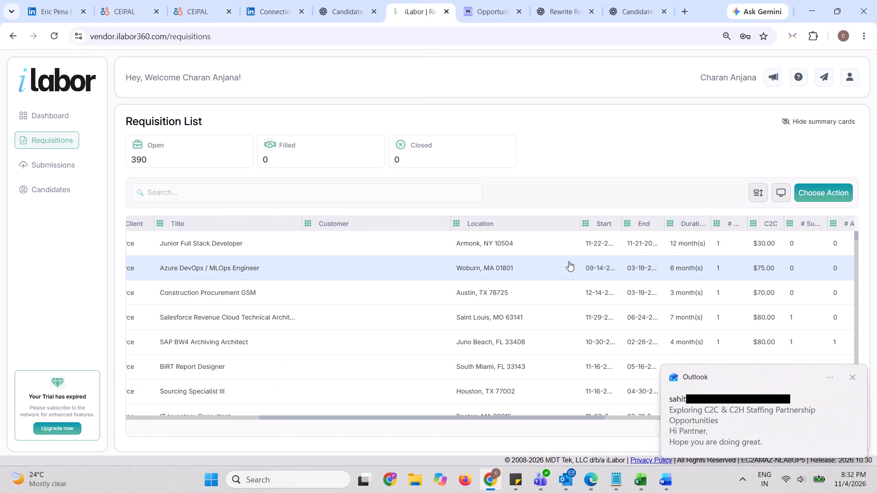
{"action": "scroll", "coordinate": [569, 261], "scroll_direction": "right", "scroll_amount": 2}
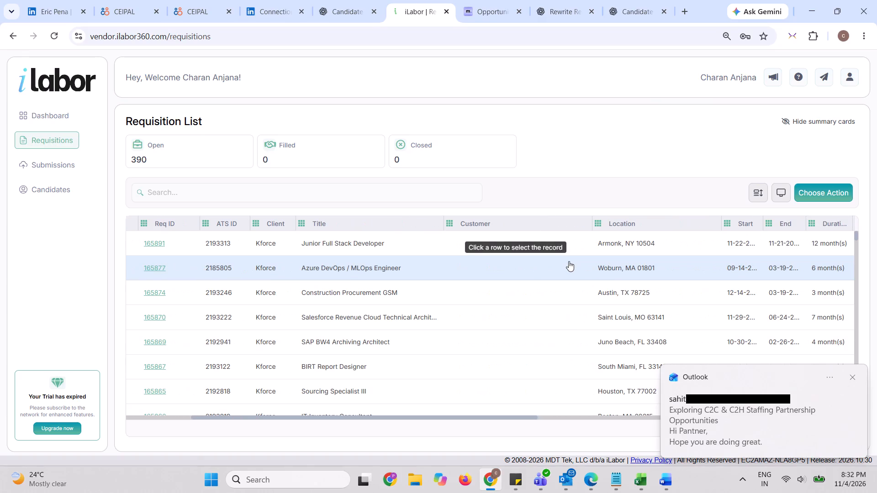
{"action": "scroll", "coordinate": [555, 327], "scroll_direction": "down", "scroll_amount": 1}
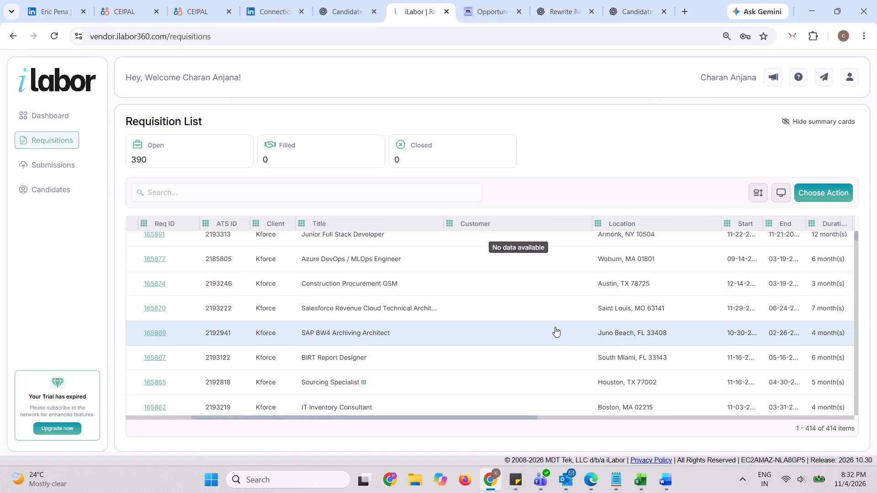
Open the Sourcing Specialist III requisition in Houston, TX and read its job description, skills, experience and must-have requirements.
{"action": "scroll", "coordinate": [555, 327], "scroll_direction": "down", "scroll_amount": 1}
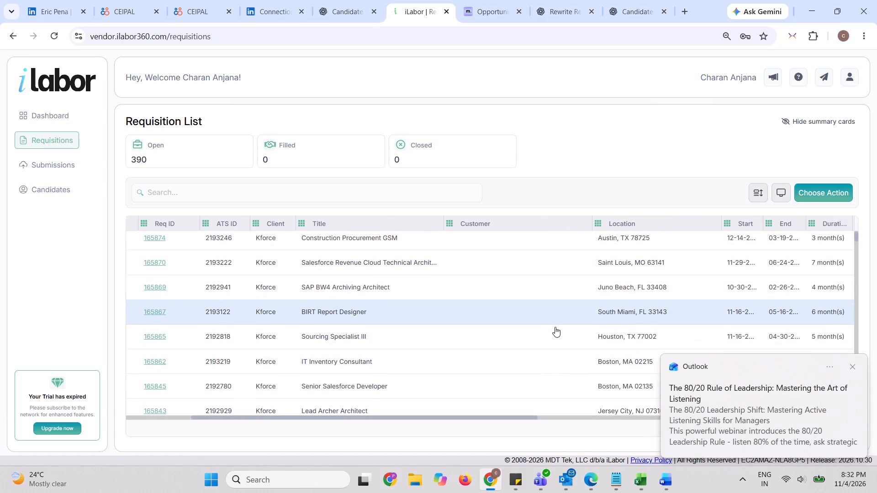
{"action": "scroll", "coordinate": [555, 327], "scroll_direction": "up", "scroll_amount": 1}
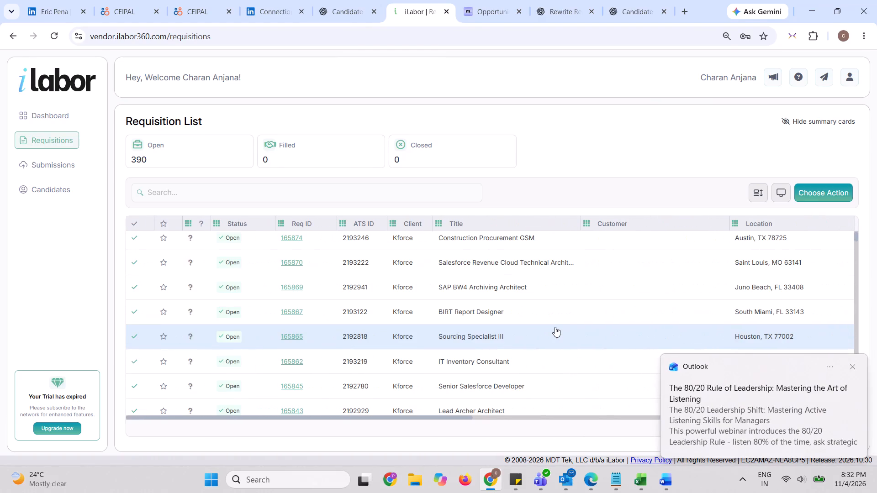
{"action": "left_click", "coordinate": [287, 340]}
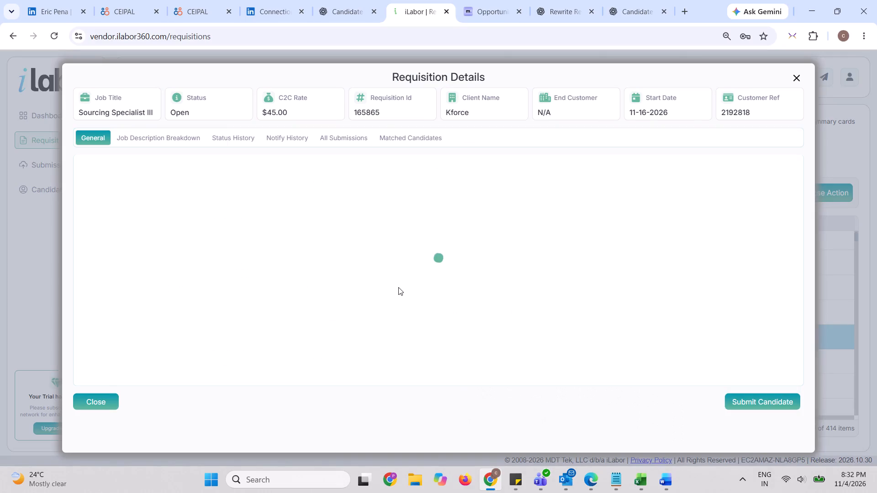
{"action": "scroll", "coordinate": [398, 287], "scroll_direction": "down", "scroll_amount": 3}
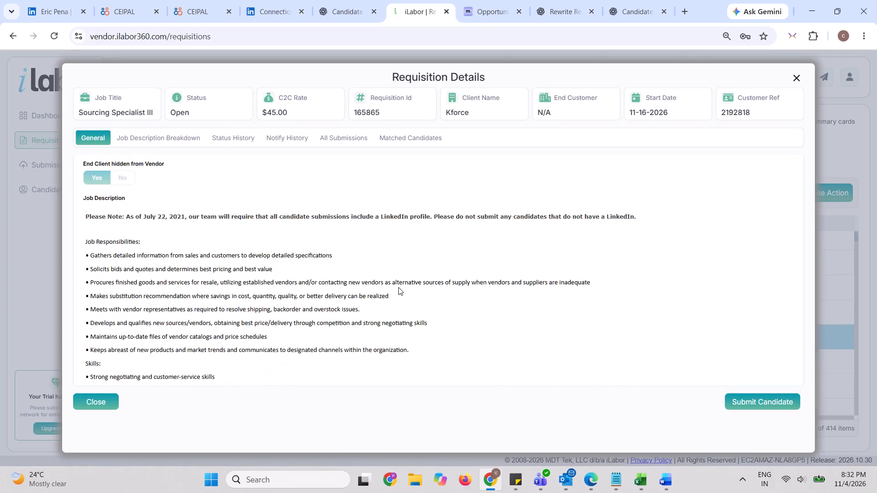
{"action": "scroll", "coordinate": [398, 287], "scroll_direction": "down", "scroll_amount": 1}
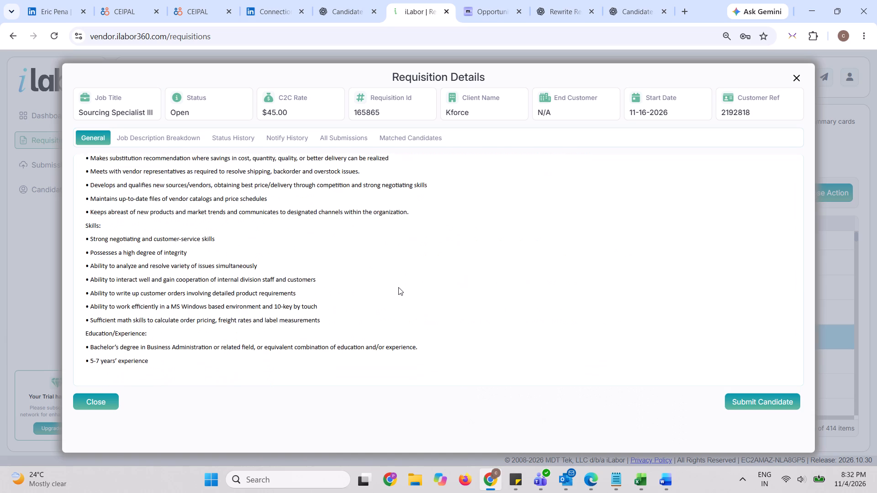
{"action": "scroll", "coordinate": [398, 287], "scroll_direction": "down", "scroll_amount": 1}
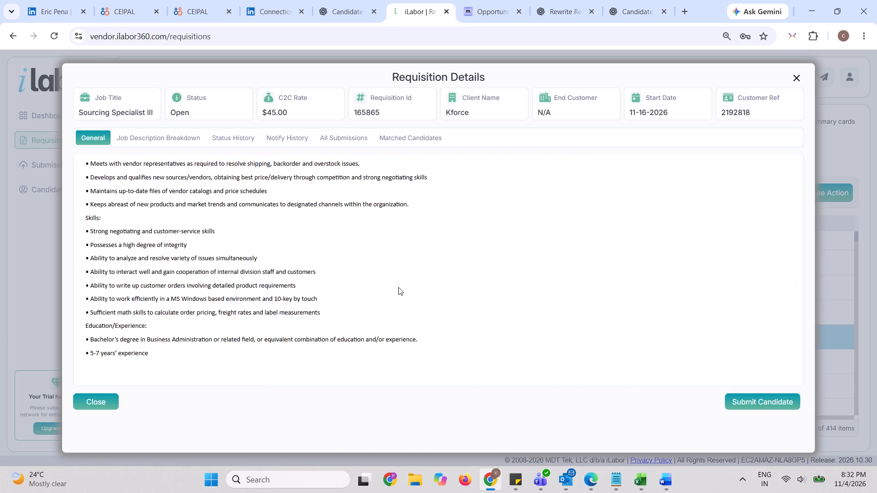
{"action": "scroll", "coordinate": [398, 287], "scroll_direction": "down", "scroll_amount": 2}
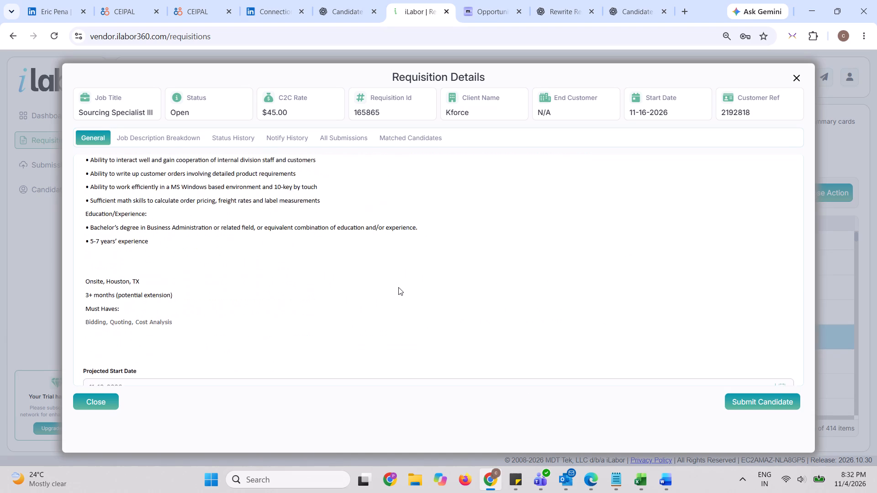
{"action": "scroll", "coordinate": [398, 287], "scroll_direction": "down", "scroll_amount": 3}
Switch to LinkedIn and check the message conversation ending with "$50/hr on W2", closing it after viewing.
{"action": "left_click", "coordinate": [298, 0]}
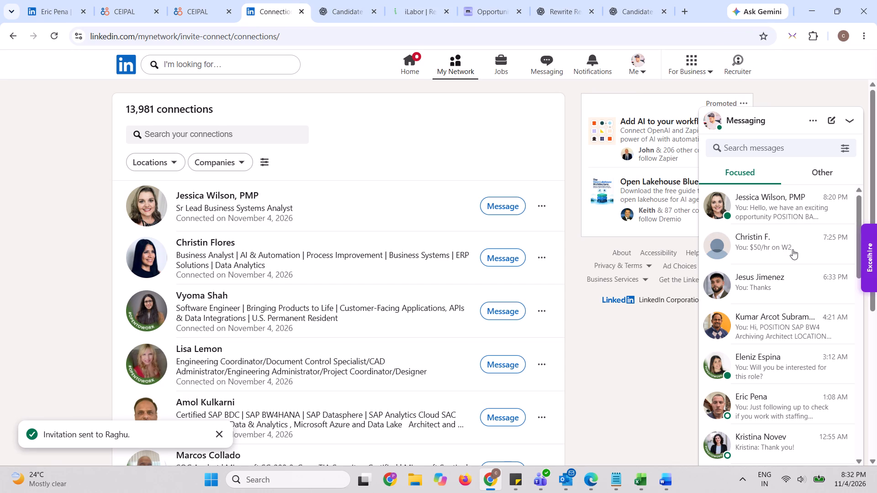
{"action": "left_click", "coordinate": [792, 249]}
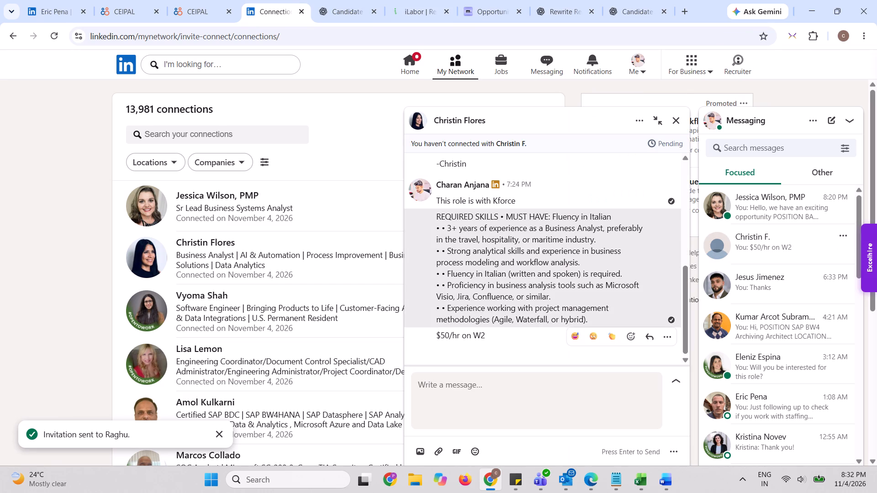
{"action": "left_click", "coordinate": [676, 115]}
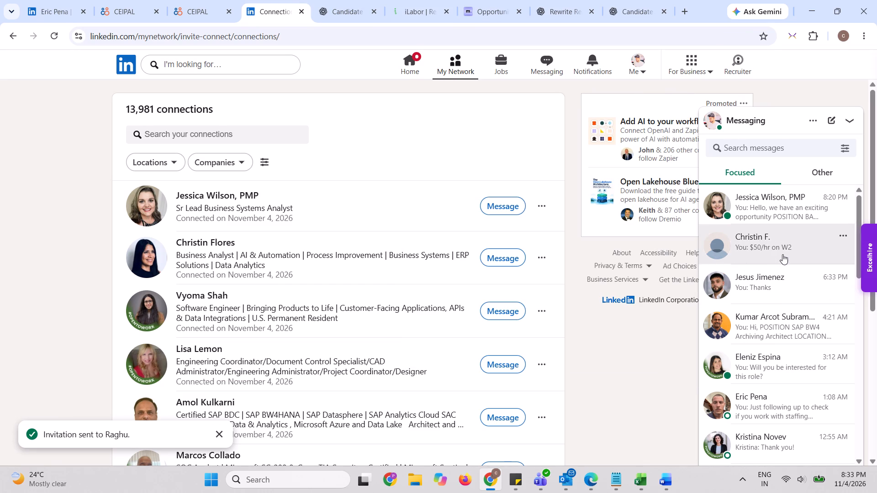
Open the LinkedIn conversation ending with "Thanks" and review its message history and the Laboratory Technician role details.
{"action": "left_click", "coordinate": [781, 282]}
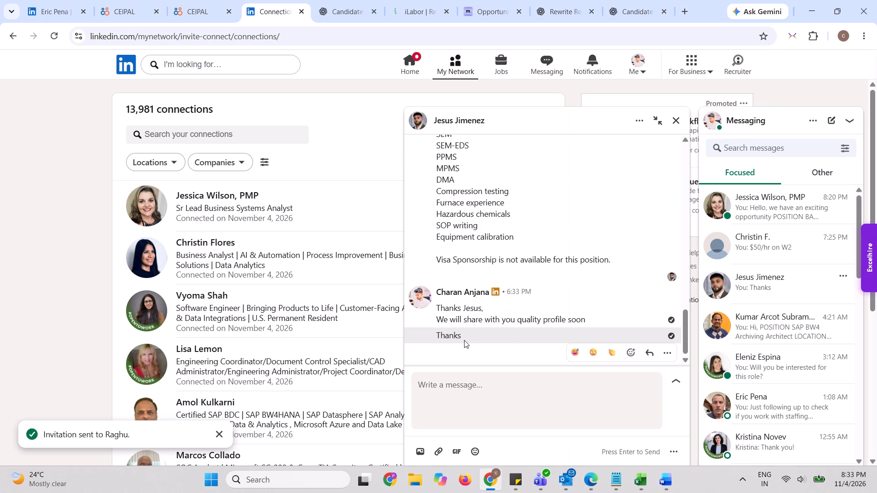
{"action": "scroll", "coordinate": [464, 340], "scroll_direction": "up", "scroll_amount": 4}
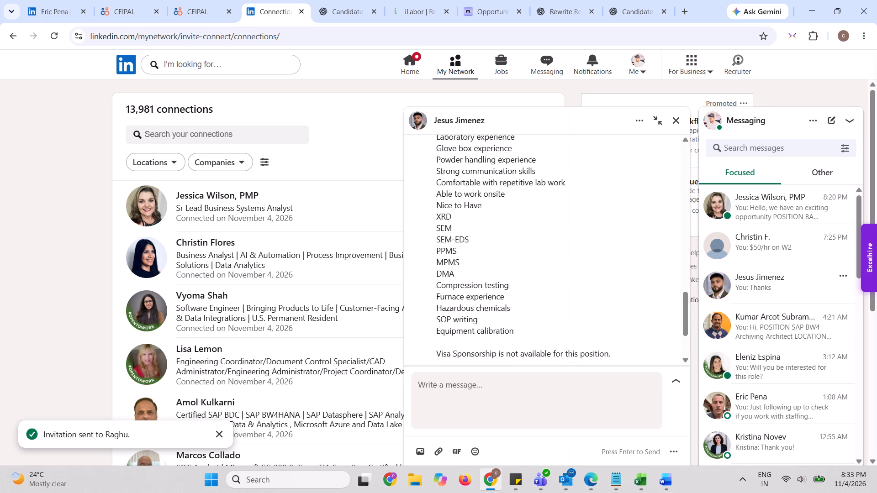
{"action": "scroll", "coordinate": [464, 340], "scroll_direction": "up", "scroll_amount": 2}
{"action": "scroll", "coordinate": [464, 340], "scroll_direction": "down", "scroll_amount": 2}
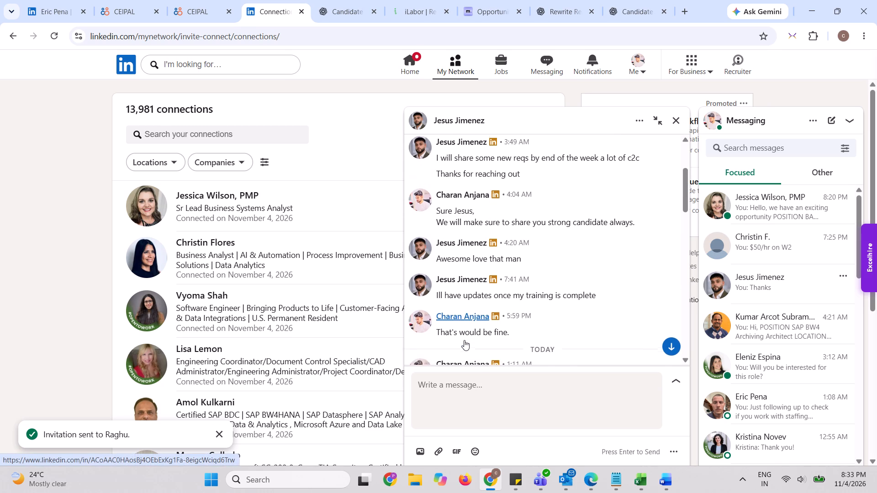
{"action": "scroll", "coordinate": [464, 340], "scroll_direction": "down", "scroll_amount": 1}
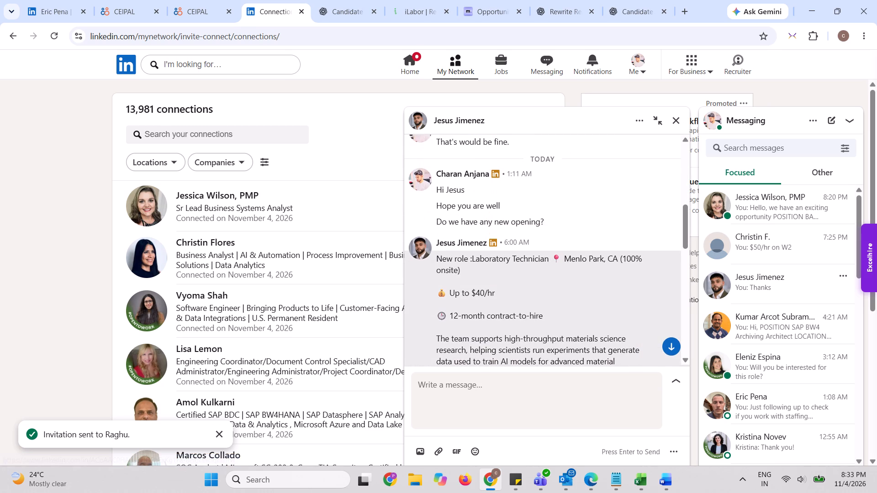
{"action": "scroll", "coordinate": [464, 340], "scroll_direction": "down", "scroll_amount": 2}
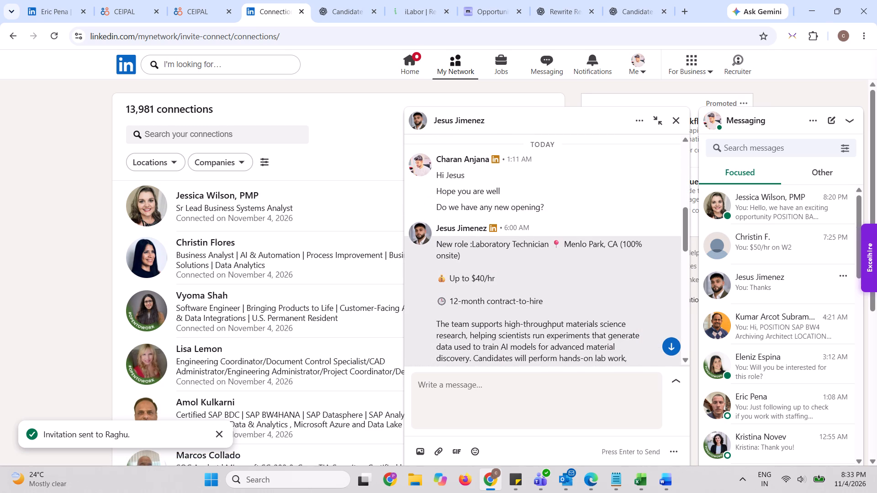
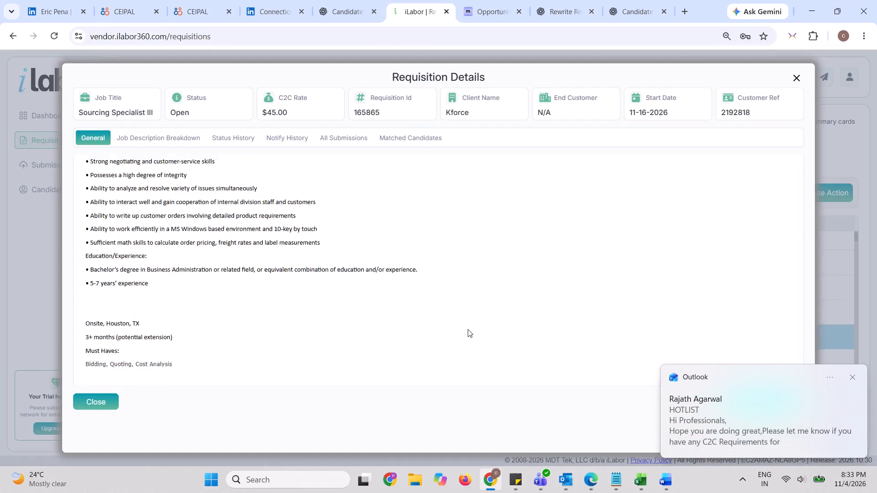
Review the Sourcing Specialist III requisition's job description again, from the responsibilities down to the must-haves and projected dates.
{"action": "scroll", "coordinate": [468, 329], "scroll_direction": "up", "scroll_amount": 4}
{"action": "scroll", "coordinate": [468, 329], "scroll_direction": "down", "scroll_amount": 4}
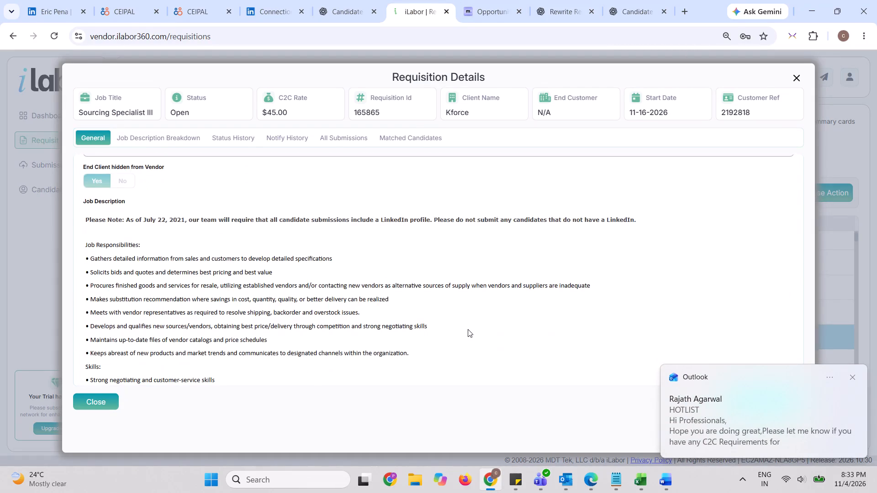
{"action": "scroll", "coordinate": [468, 329], "scroll_direction": "down", "scroll_amount": 1}
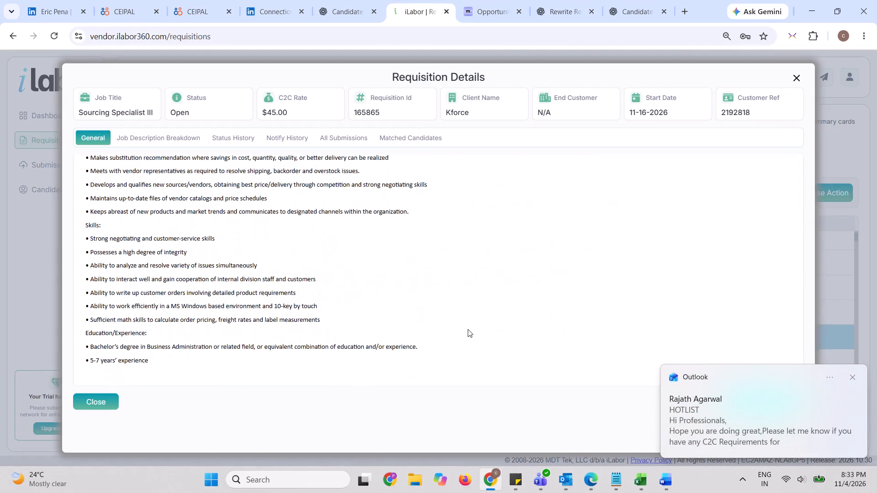
{"action": "scroll", "coordinate": [468, 329], "scroll_direction": "down", "scroll_amount": 1}
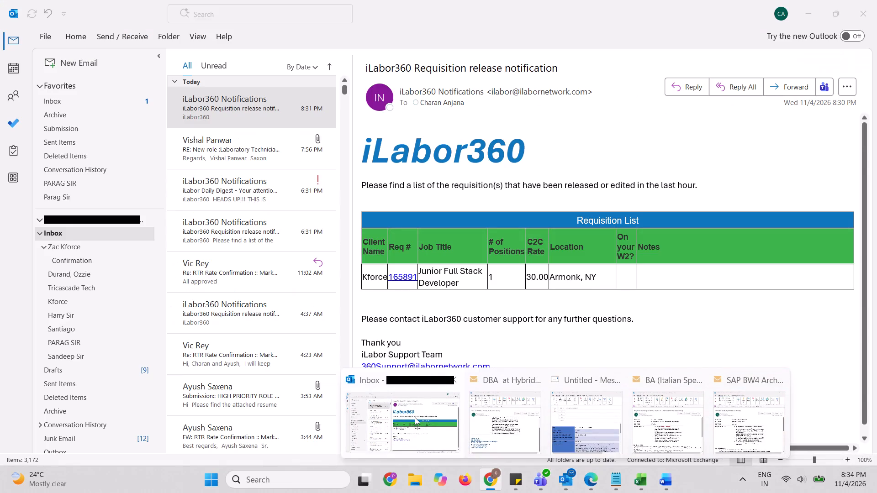
{"action": "scroll", "coordinate": [275, 281], "scroll_direction": "down", "scroll_amount": 2}
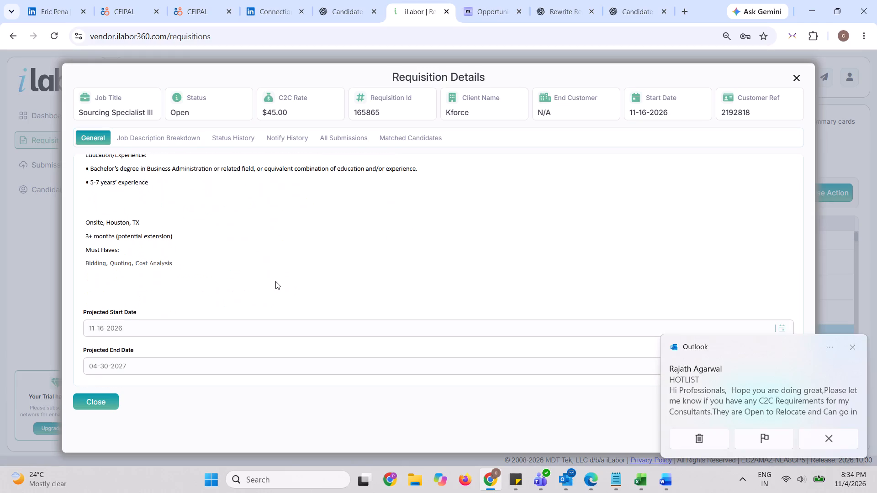
{"action": "scroll", "coordinate": [275, 281], "scroll_direction": "down", "scroll_amount": 3}
{"action": "scroll", "coordinate": [220, 261], "scroll_direction": "down", "scroll_amount": 1}
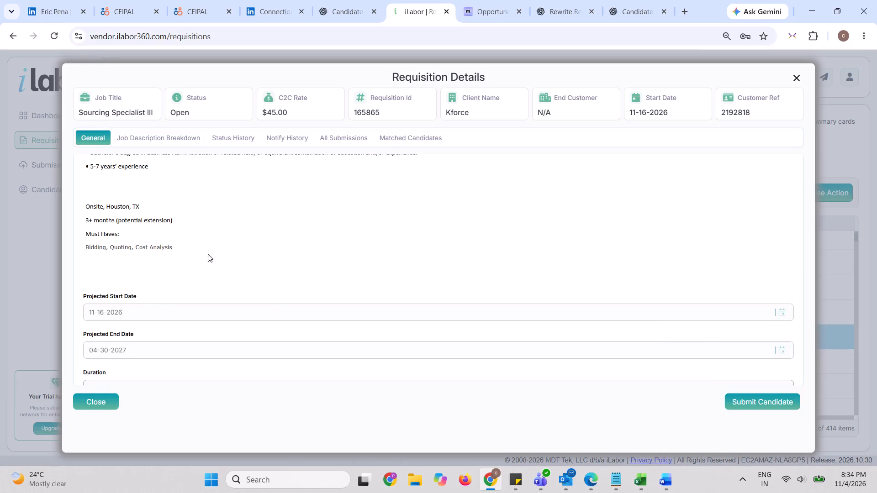
Select the job description text from "Job Responsibilities:" through the must-haves line "Bidding, Quoting, Cost Analysis".
{"action": "left_click_drag", "start_coordinate": [203, 253], "coordinate": [65, 182]}
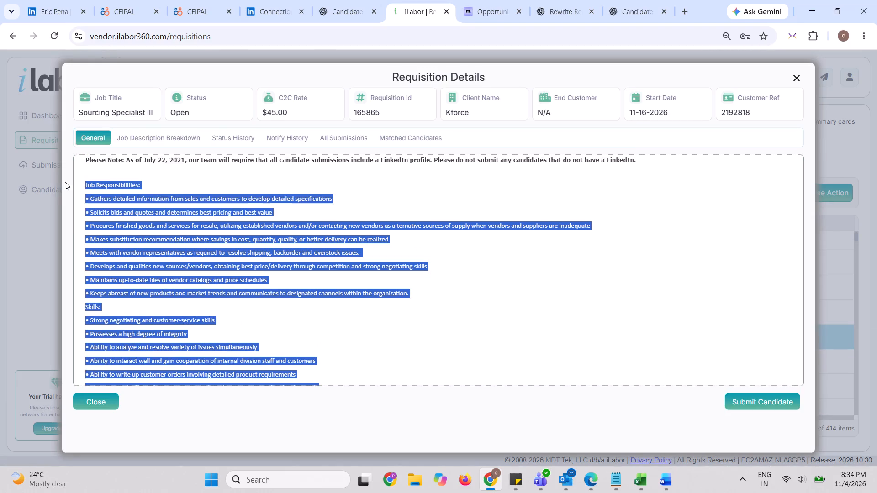
{"action": "left_click_drag", "start_coordinate": [65, 182], "coordinate": [83, 184]}
{"action": "scroll", "coordinate": [83, 184], "scroll_direction": "up", "scroll_amount": 2}
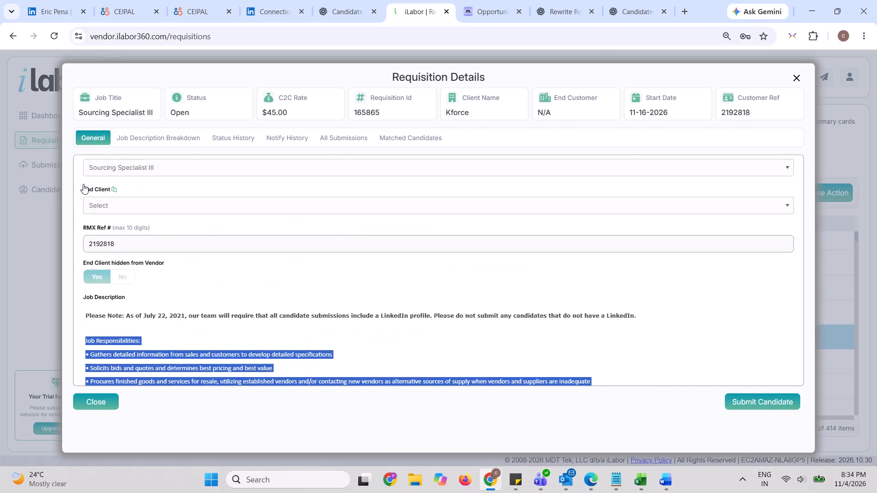
Reread the Sourcing Specialist III requisition's general details and job responsibilities, clearing the text selection in the job description.
{"action": "scroll", "coordinate": [83, 184], "scroll_direction": "up", "scroll_amount": 2}
{"action": "scroll", "coordinate": [83, 184], "scroll_direction": "down", "scroll_amount": 2}
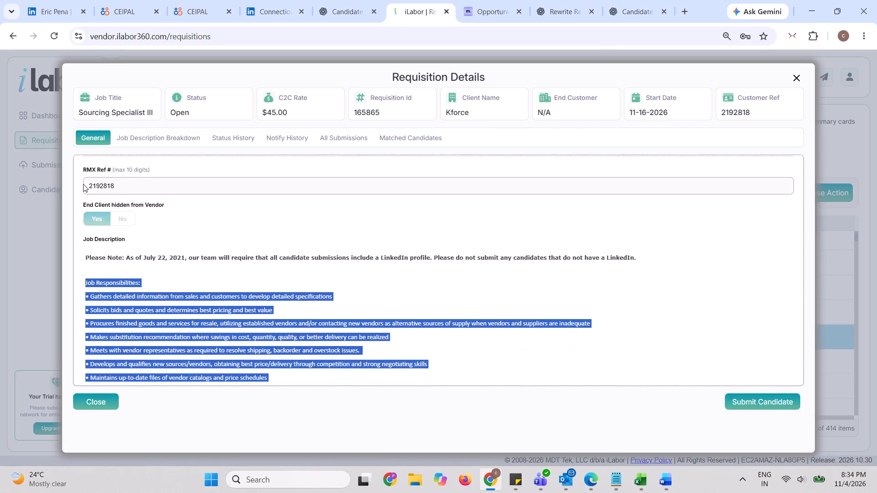
{"action": "scroll", "coordinate": [83, 184], "scroll_direction": "down", "scroll_amount": 1}
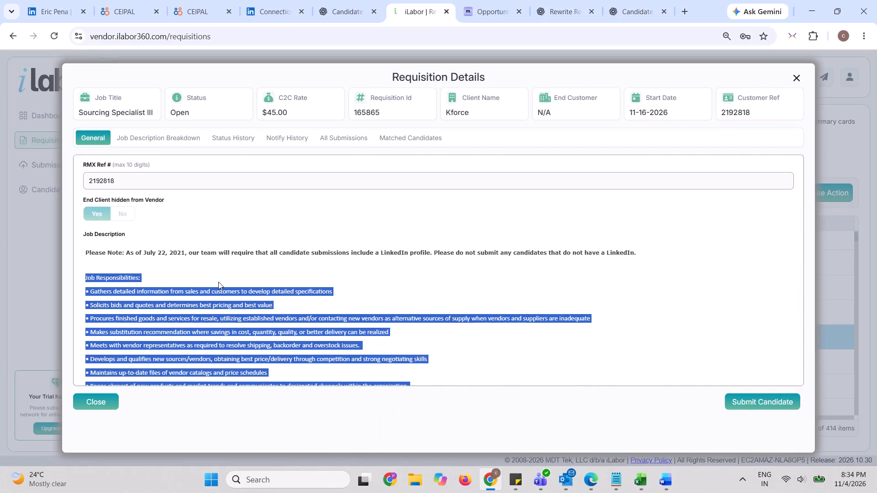
{"action": "scroll", "coordinate": [218, 282], "scroll_direction": "up", "scroll_amount": 2}
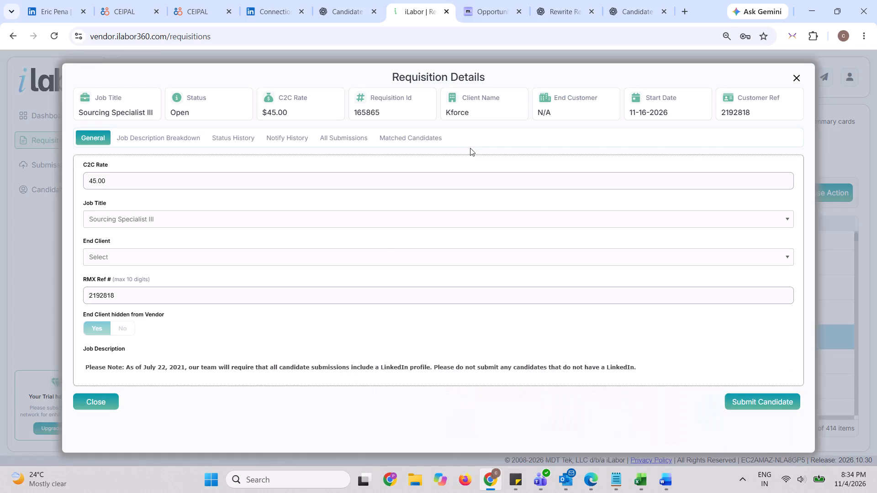
{"action": "scroll", "coordinate": [383, 243], "scroll_direction": "down", "scroll_amount": 2}
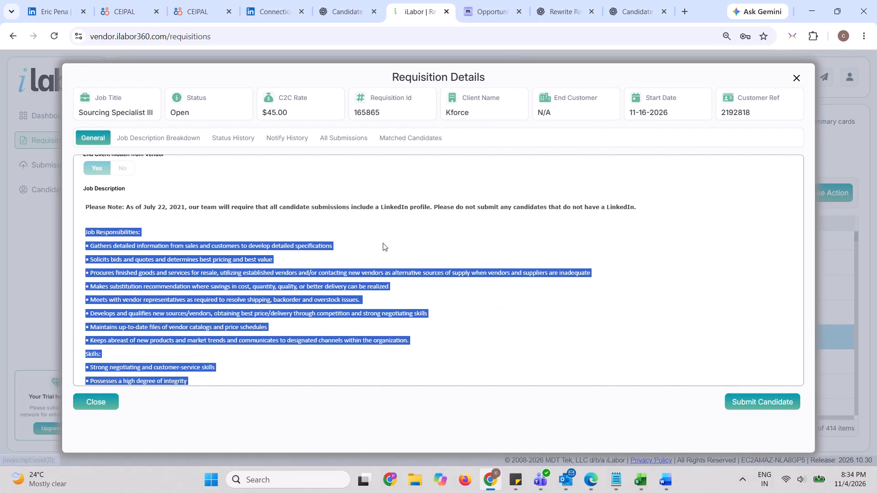
{"action": "left_click", "coordinate": [389, 267]}
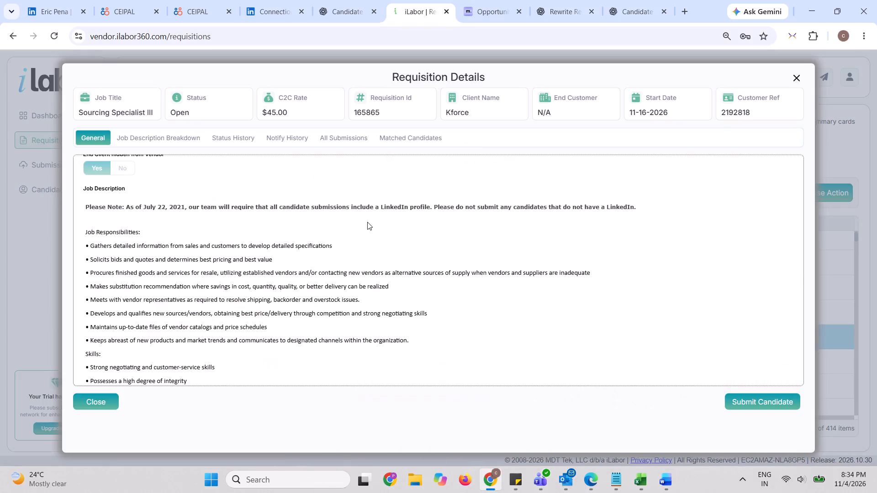
Switch to LinkedIn and look through the list of recent message conversations.
{"action": "left_click", "coordinate": [300, 0]}
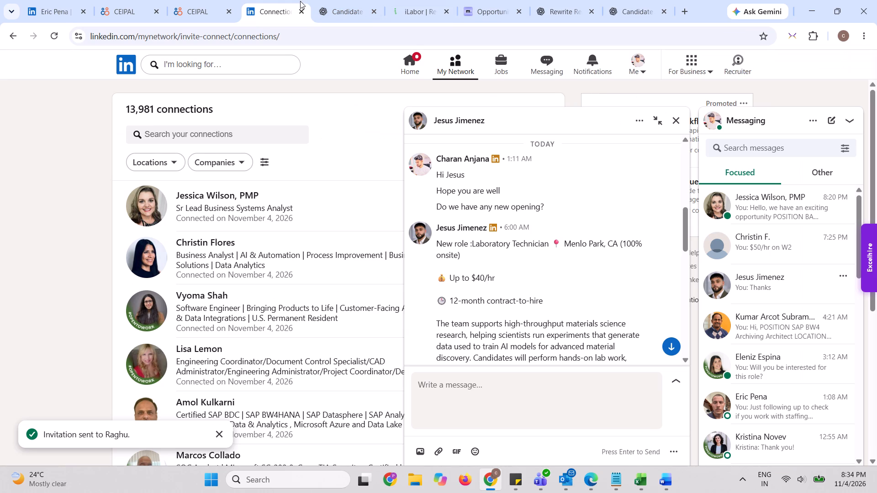
{"action": "scroll", "coordinate": [766, 357], "scroll_direction": "down", "scroll_amount": 1}
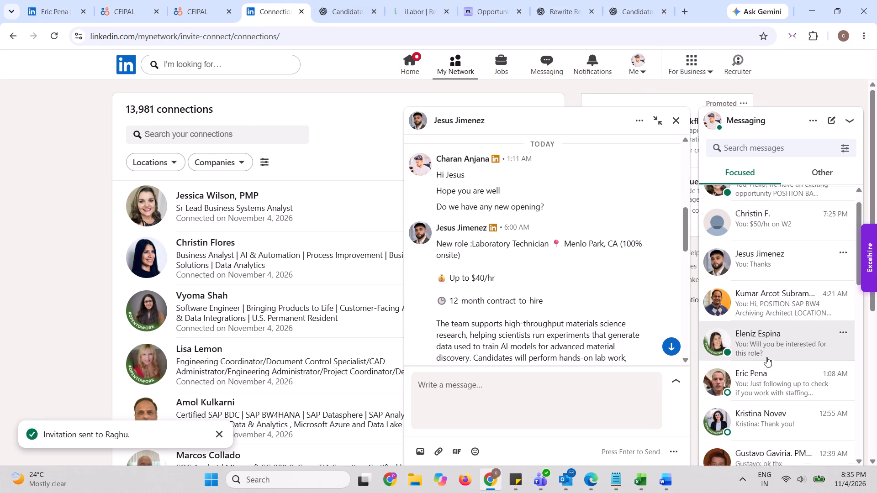
{"action": "scroll", "coordinate": [766, 357], "scroll_direction": "down", "scroll_amount": 4}
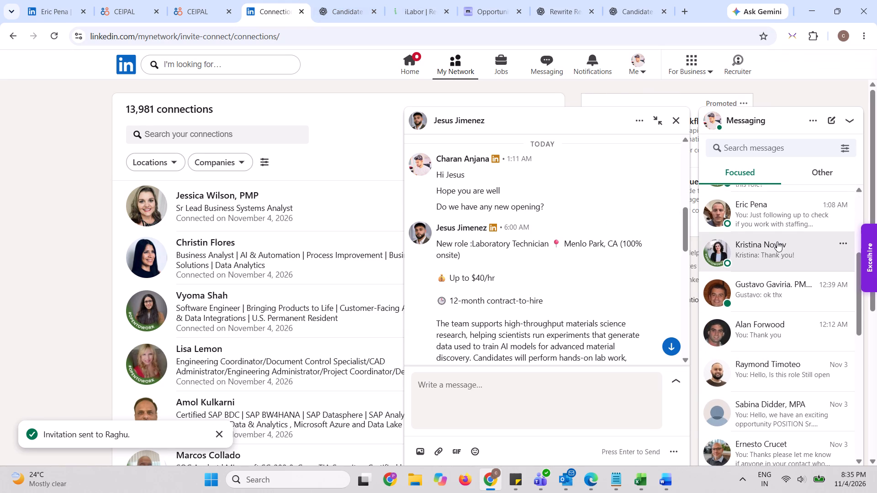
Open the LinkedIn profile of the Kforce recruiter from the Laboratory Technician conversation and examine the recruiter's recent hiring posts.
{"action": "left_click", "coordinate": [458, 123]}
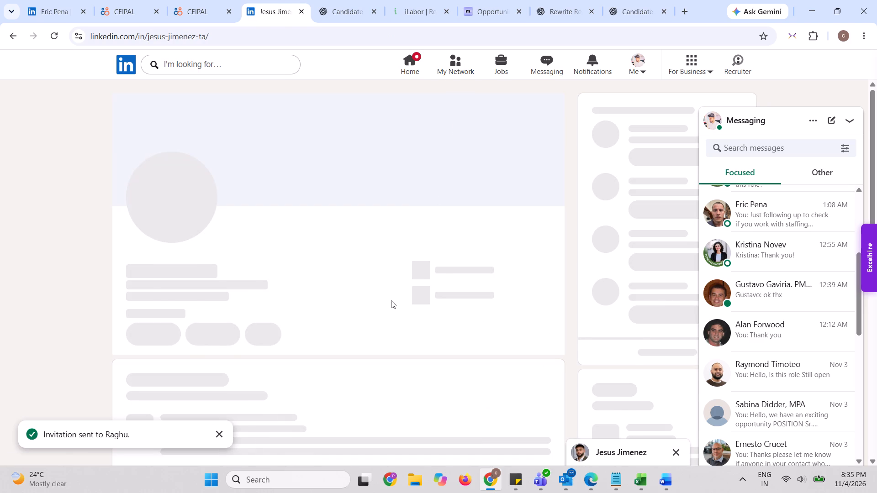
{"action": "scroll", "coordinate": [391, 300], "scroll_direction": "down", "scroll_amount": 1}
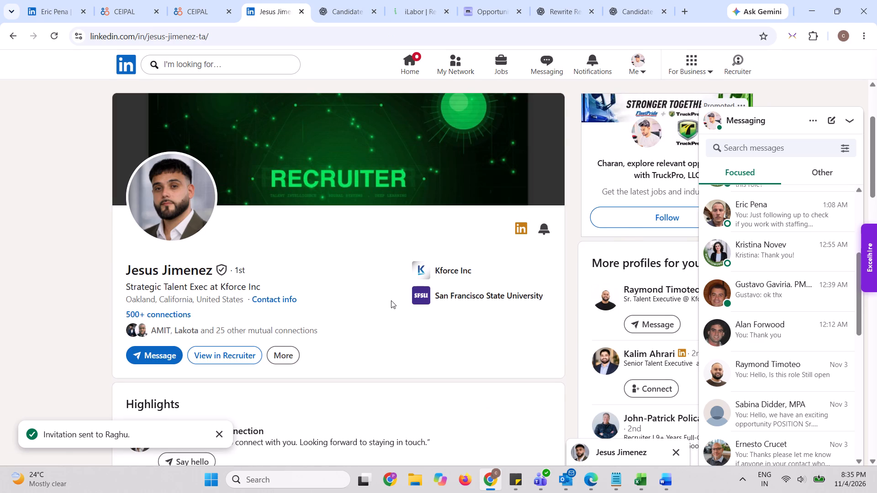
{"action": "scroll", "coordinate": [391, 300], "scroll_direction": "down", "scroll_amount": 4}
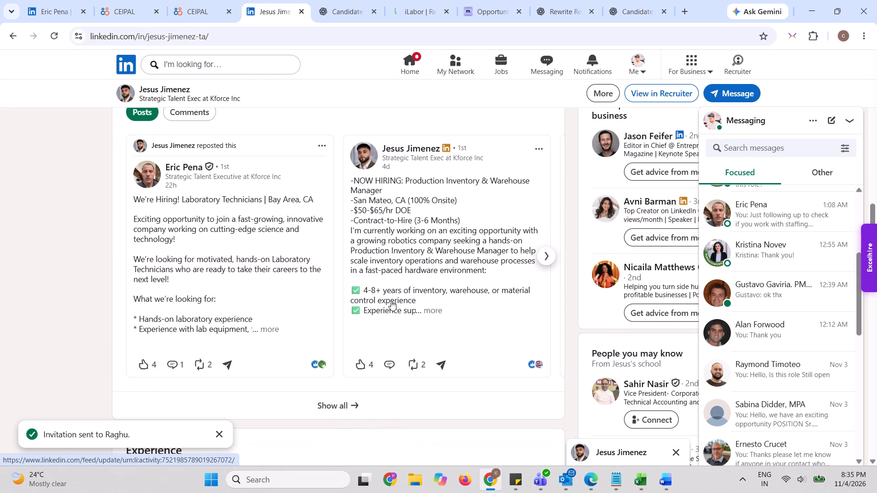
{"action": "scroll", "coordinate": [391, 300], "scroll_direction": "down", "scroll_amount": 4}
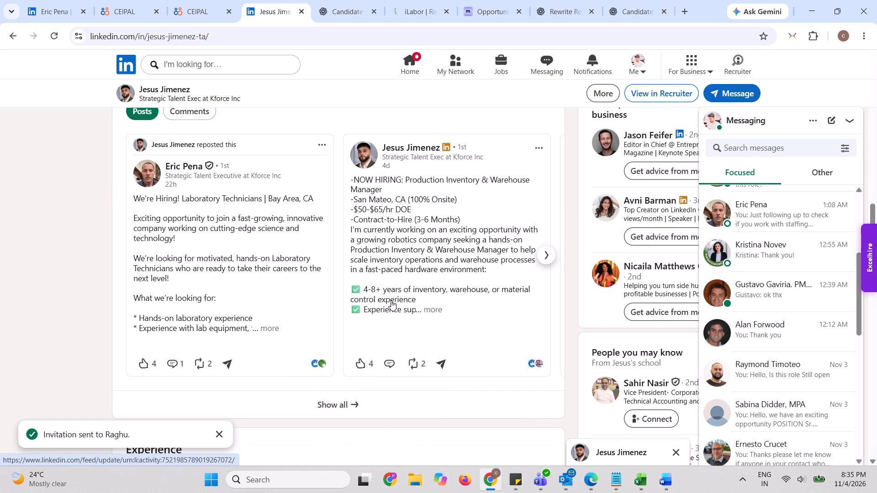
{"action": "scroll", "coordinate": [391, 300], "scroll_direction": "down", "scroll_amount": 3}
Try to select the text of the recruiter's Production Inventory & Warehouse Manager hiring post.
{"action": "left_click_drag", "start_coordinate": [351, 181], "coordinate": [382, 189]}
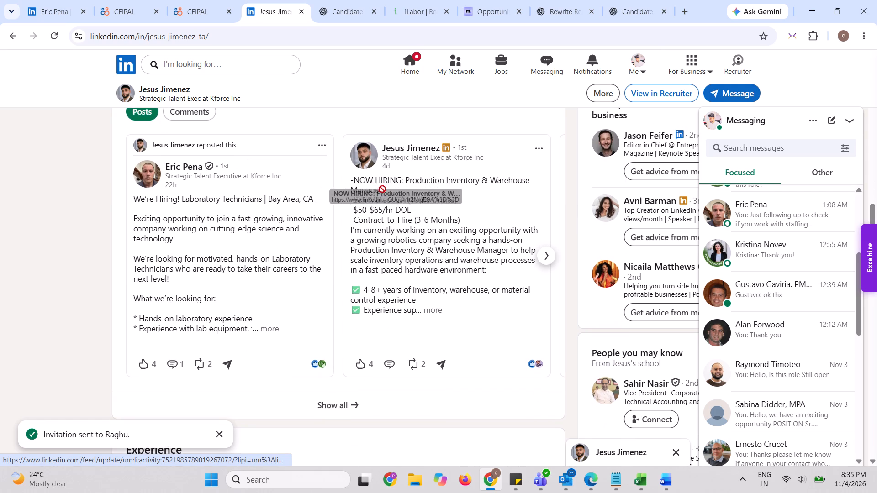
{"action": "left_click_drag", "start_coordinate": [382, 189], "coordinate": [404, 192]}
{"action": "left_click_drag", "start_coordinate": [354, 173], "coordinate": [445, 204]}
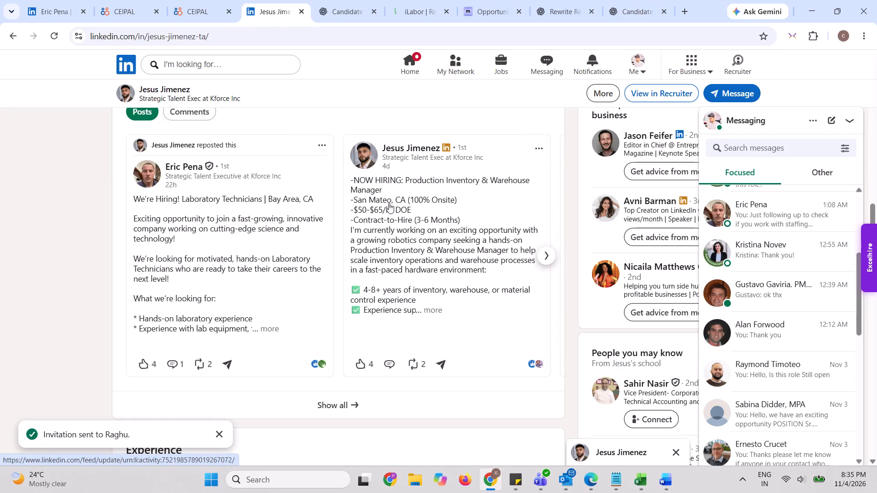
Open the LinkedIn conversation with the Kforce recruiter whose latest message follows up about working with staffing companies.
{"action": "left_click", "coordinate": [761, 217]}
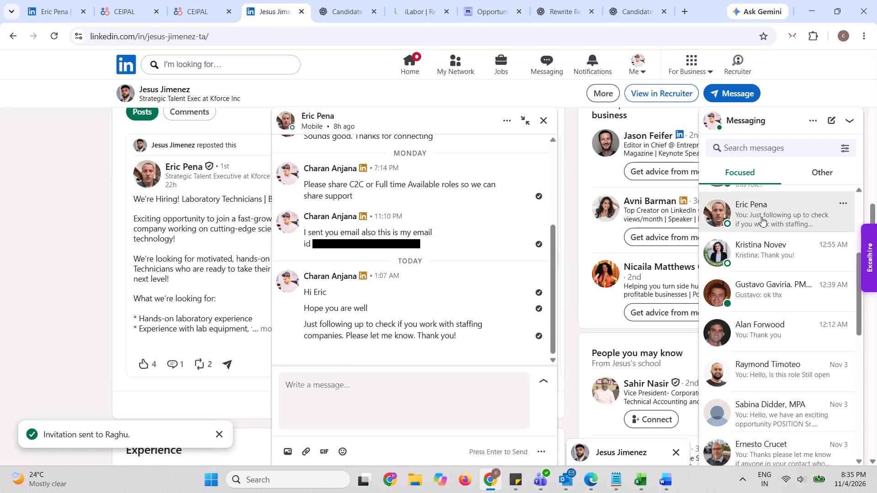
Send the Kforce recruiter a two-line greeting reading "Hi Eric," and "Good Morning" in the open conversation.
{"action": "left_click", "coordinate": [404, 396]}
{"action": "key", "text": "shift+BackSpace"}
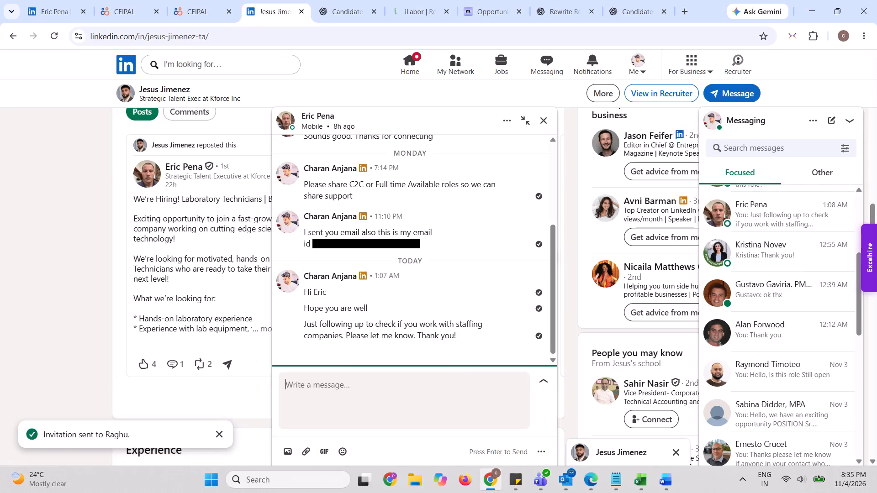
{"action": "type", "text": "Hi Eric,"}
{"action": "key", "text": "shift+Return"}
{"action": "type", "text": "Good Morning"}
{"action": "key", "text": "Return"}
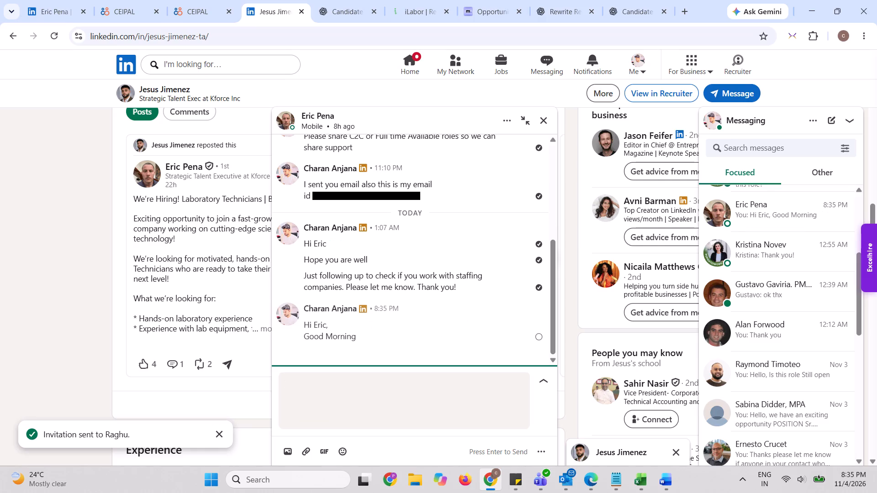
Draft a follow-up message to the same recruiter beginning "Just following up do we have any".
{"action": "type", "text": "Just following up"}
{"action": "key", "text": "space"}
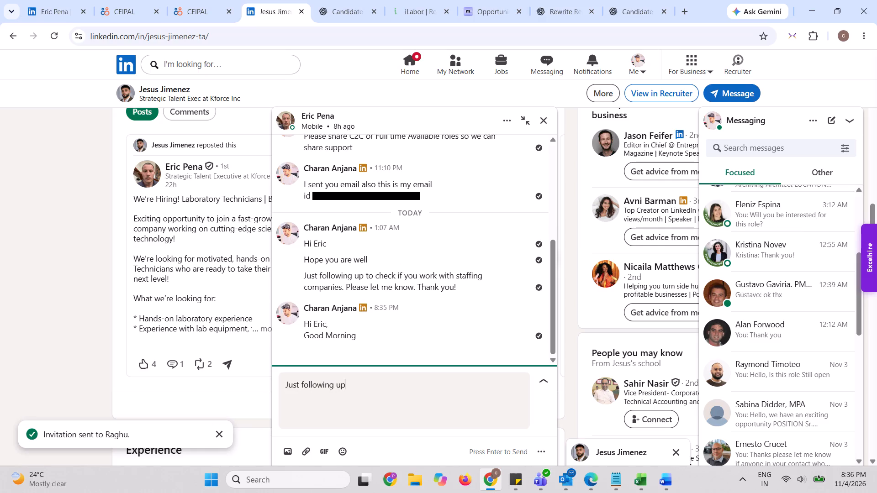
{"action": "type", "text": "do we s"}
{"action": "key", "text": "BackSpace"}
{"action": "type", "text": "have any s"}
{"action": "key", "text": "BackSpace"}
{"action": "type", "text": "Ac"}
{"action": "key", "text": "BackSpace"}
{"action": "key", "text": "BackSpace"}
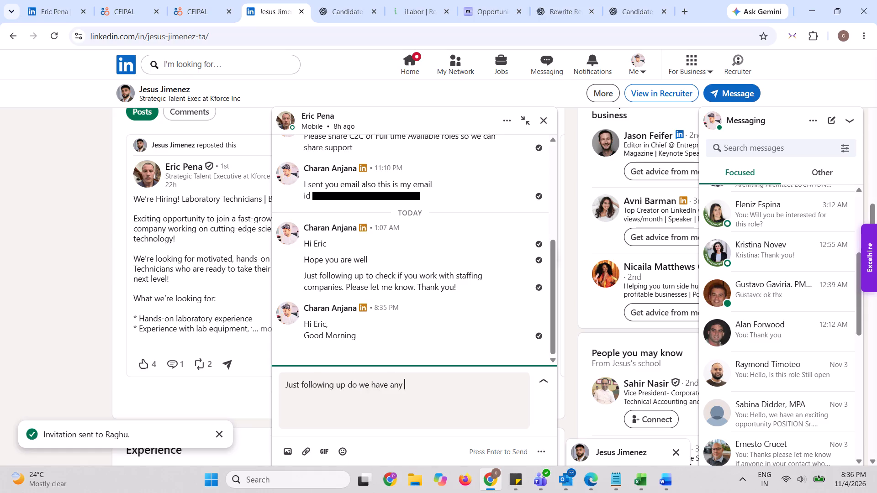
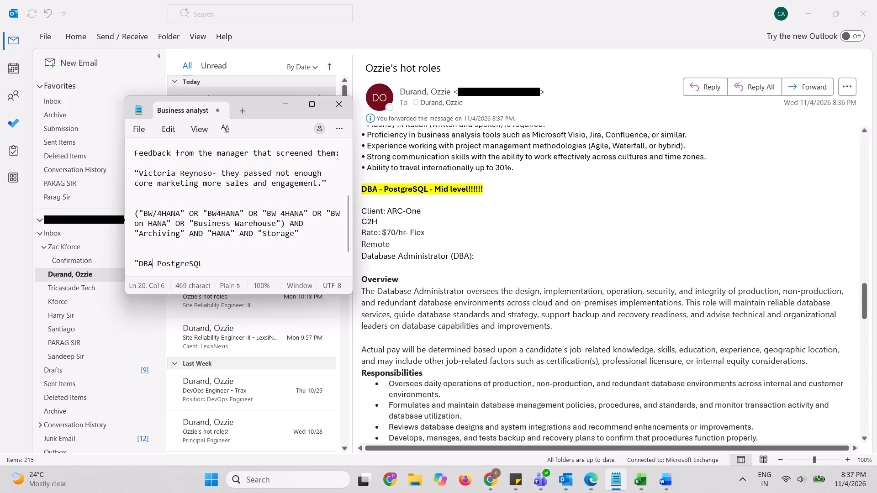
Turn the DBA PostgreSQL note into a Boolean search string beginning "DBA" AND "PostgreSQL", followed by AND and an opening quote.
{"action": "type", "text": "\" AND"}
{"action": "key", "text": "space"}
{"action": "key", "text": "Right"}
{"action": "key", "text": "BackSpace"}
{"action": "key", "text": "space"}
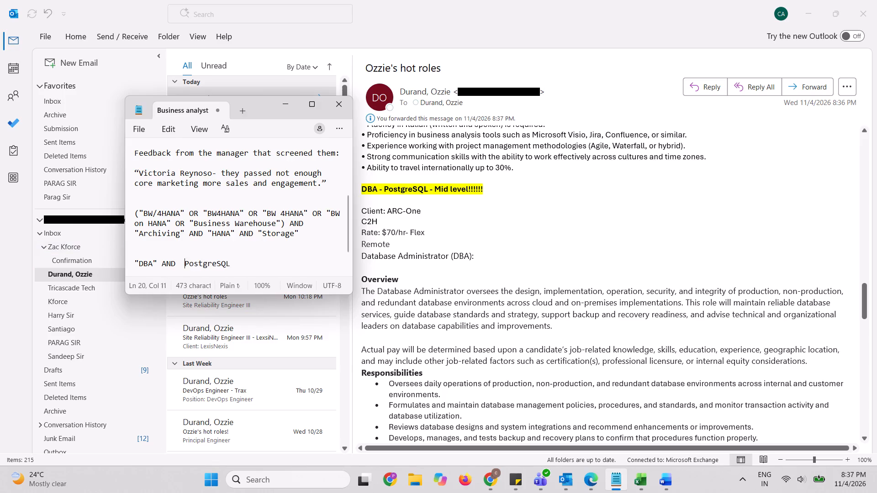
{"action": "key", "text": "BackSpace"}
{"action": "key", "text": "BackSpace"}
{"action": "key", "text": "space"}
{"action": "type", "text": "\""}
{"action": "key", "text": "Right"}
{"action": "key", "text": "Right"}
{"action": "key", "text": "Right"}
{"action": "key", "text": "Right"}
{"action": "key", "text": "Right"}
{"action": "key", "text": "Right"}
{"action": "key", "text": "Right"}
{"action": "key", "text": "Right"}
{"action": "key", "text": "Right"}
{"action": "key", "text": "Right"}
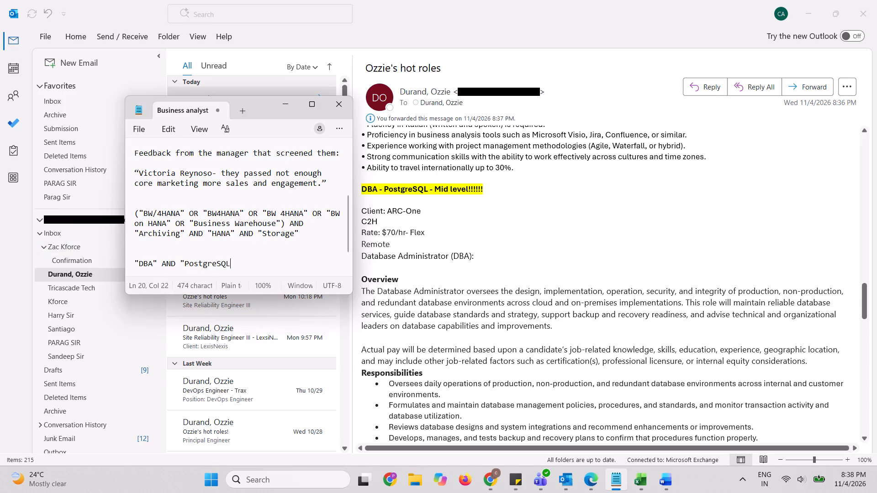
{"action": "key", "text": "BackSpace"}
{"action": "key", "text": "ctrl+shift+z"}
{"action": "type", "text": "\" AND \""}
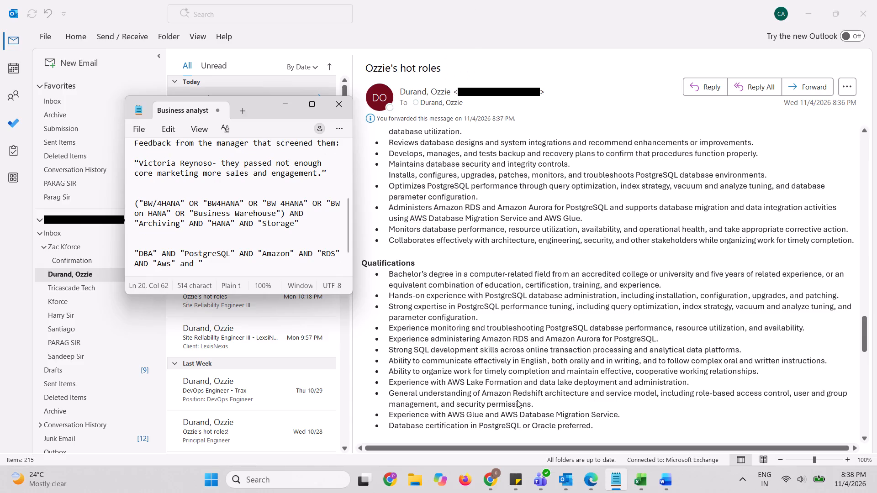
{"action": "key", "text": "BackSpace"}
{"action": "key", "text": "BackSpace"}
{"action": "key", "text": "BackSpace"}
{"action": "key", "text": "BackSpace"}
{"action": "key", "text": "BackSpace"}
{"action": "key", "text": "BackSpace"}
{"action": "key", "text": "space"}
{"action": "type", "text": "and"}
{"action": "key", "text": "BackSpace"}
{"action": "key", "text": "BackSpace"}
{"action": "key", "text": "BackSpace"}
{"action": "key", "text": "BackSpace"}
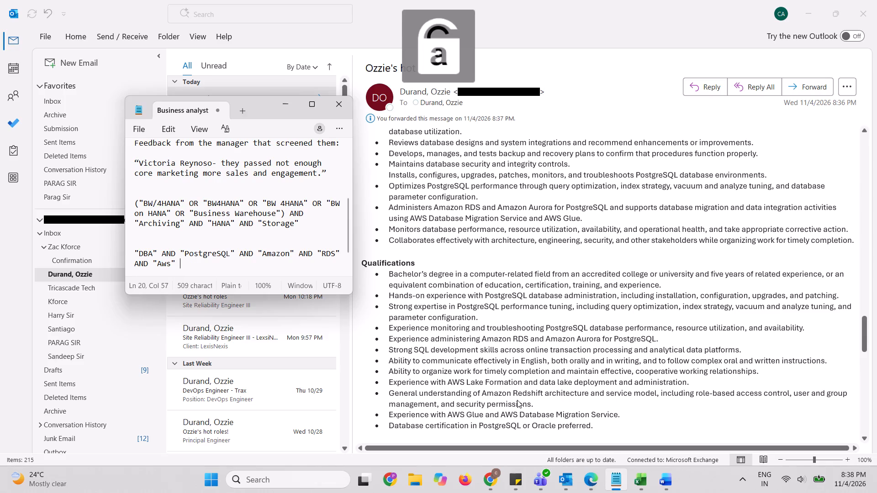
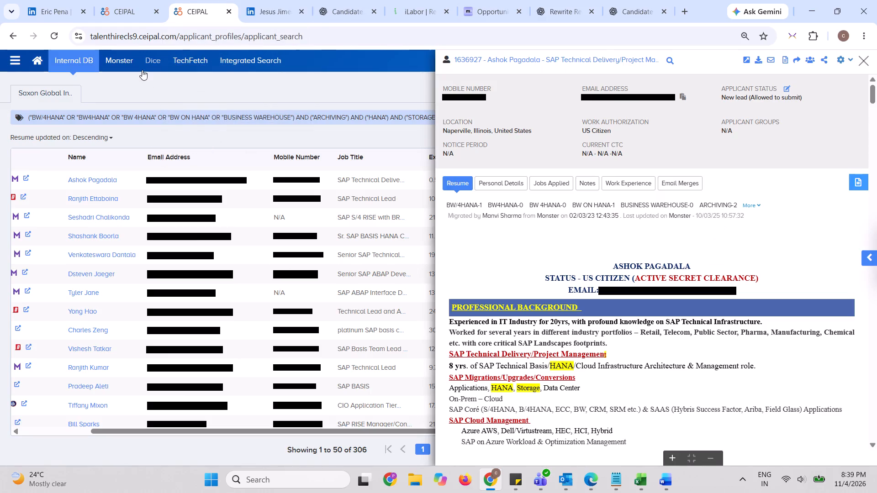
Search Monster resumes in CEIPAL for the keywords "DBA" AND "PostgreSQL" AND "Amazon" AND "RDS" AND "Aws" AND "Glue".
{"action": "left_click", "coordinate": [127, 0]}
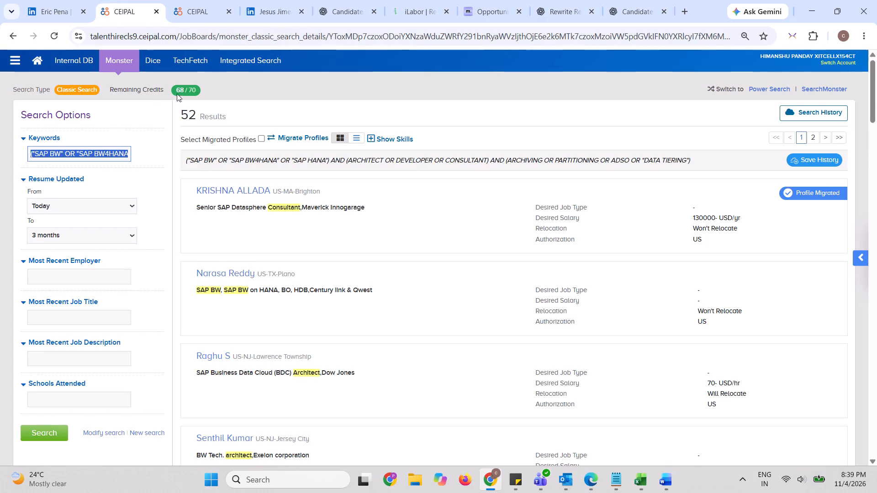
{"action": "key", "text": "ctrl+v"}
{"action": "key", "text": "Return"}
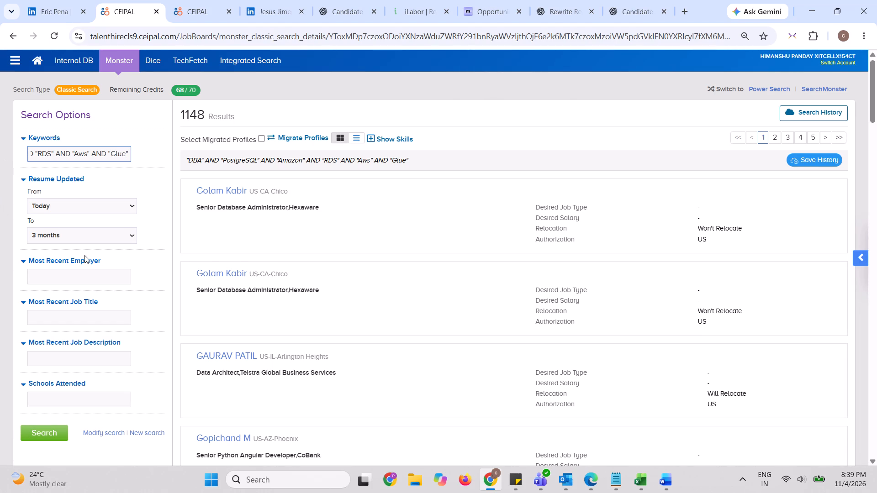
Return from the open applicant profile to CEIPAL's internal database search form and clear the BW/4HANA keyword string.
{"action": "left_click", "coordinate": [170, 0]}
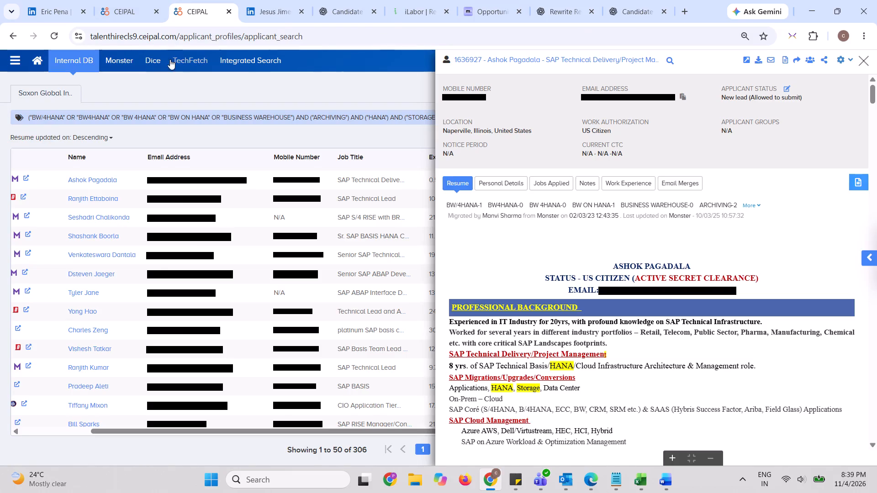
{"action": "left_click", "coordinate": [863, 59]}
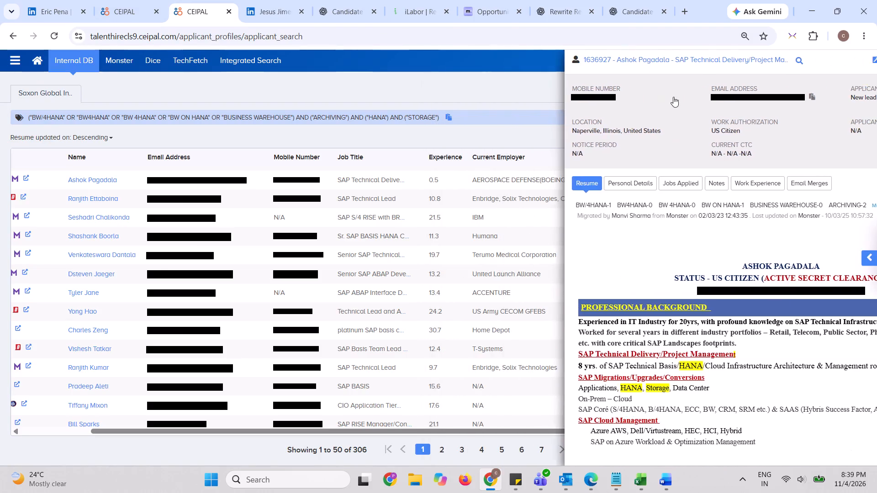
{"action": "left_click", "coordinate": [859, 90]}
{"action": "left_click", "coordinate": [198, 157]}
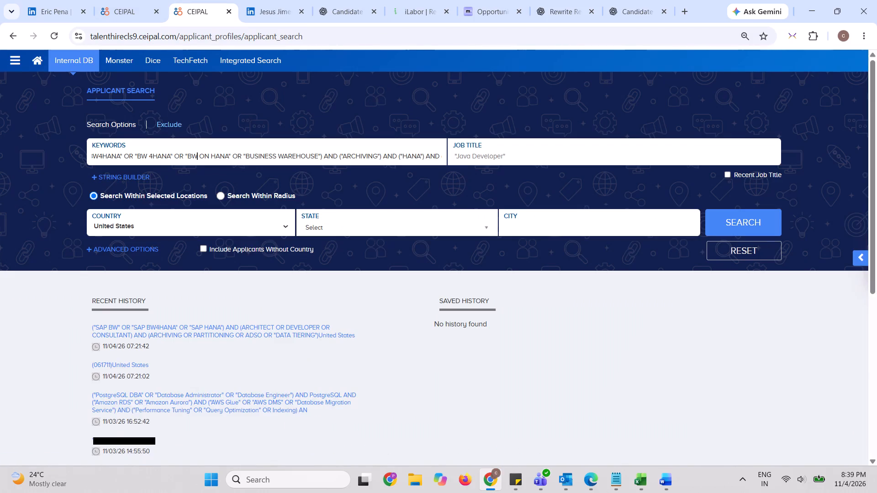
{"action": "key", "text": "ctrl+a"}
{"action": "key", "text": "ctrl+v"}
{"action": "key", "text": "ctrl+a"}
{"action": "key", "text": "BackSpace"}
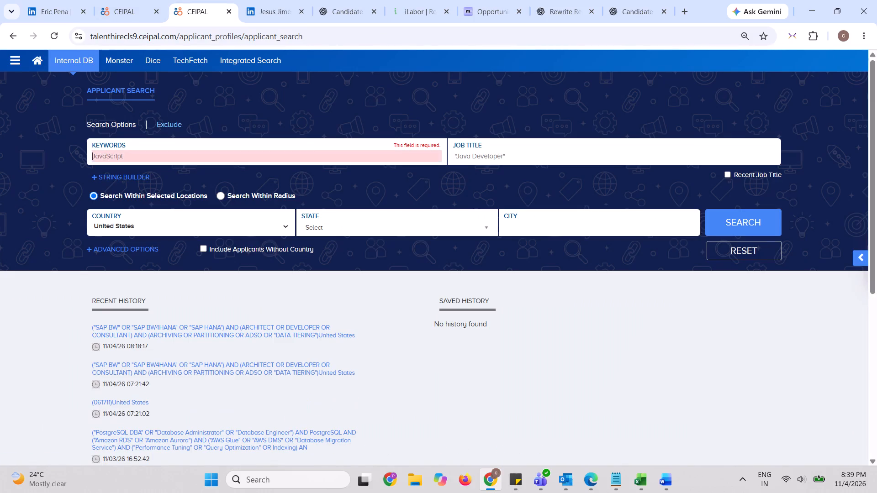
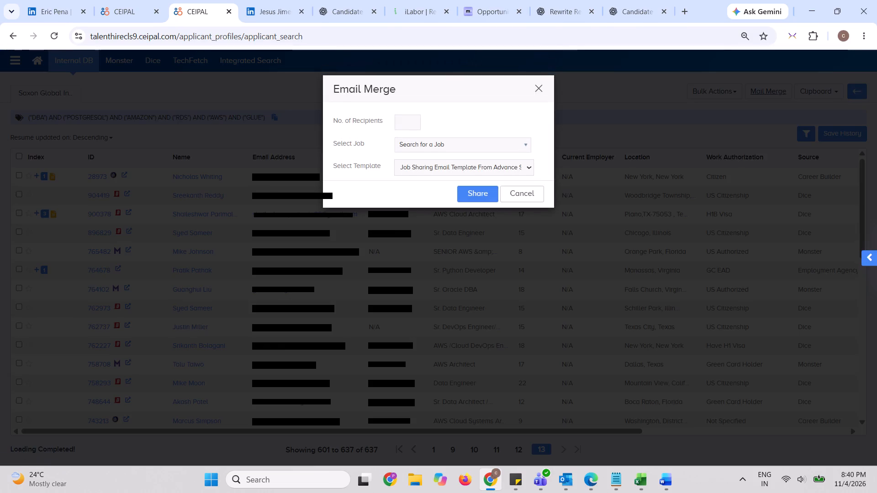
Share job SG - 125644 Database Administrator (DBA), found by searching DBA, through Email Merge with 300 recipients, using the job-sharing template.
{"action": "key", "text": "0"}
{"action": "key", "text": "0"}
{"action": "left_click", "coordinate": [416, 146]}
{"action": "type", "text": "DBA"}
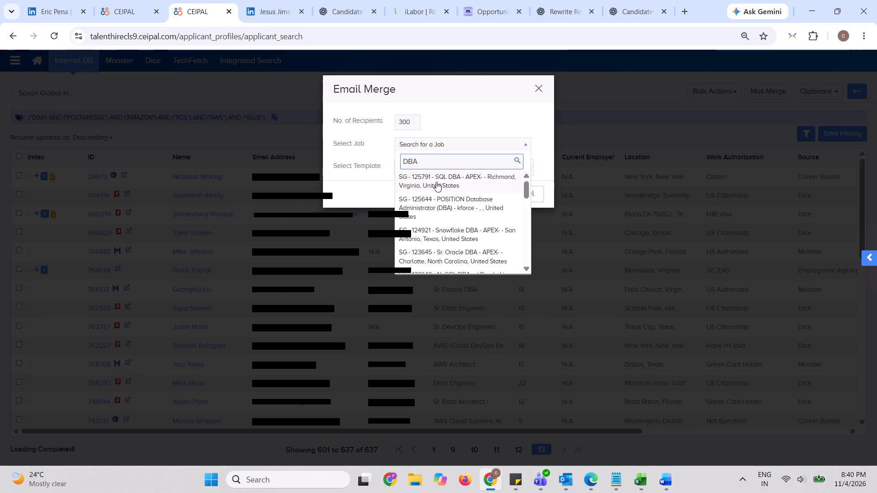
{"action": "left_click", "coordinate": [438, 198]}
{"action": "left_click", "coordinate": [459, 190]}
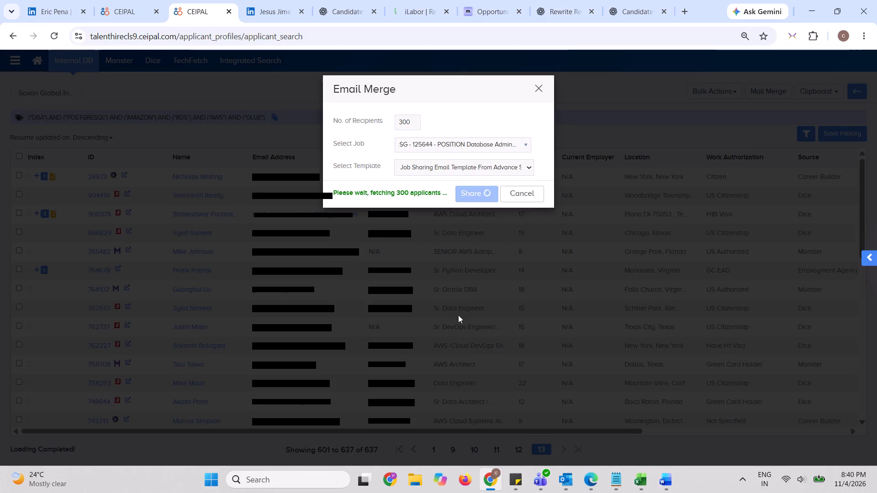
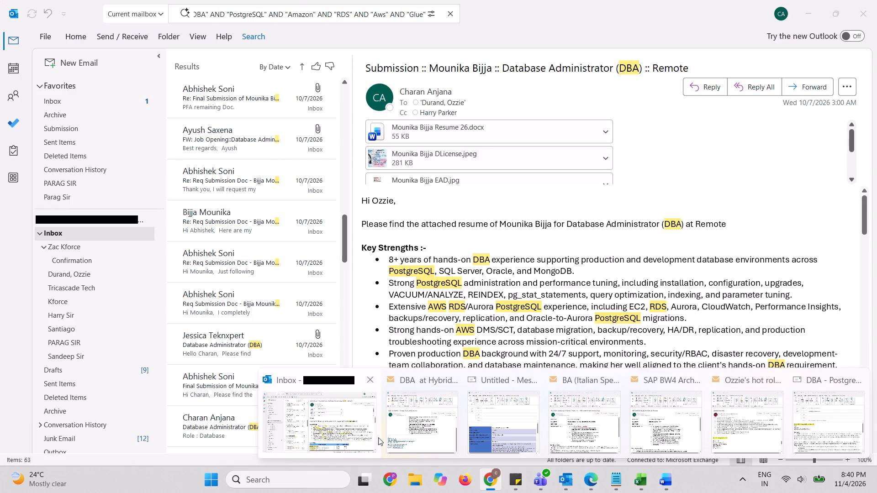
Switch to Outlook's open windows and close the separate "DBA at Hybrid" email message window.
{"action": "left_click", "coordinate": [450, 383]}
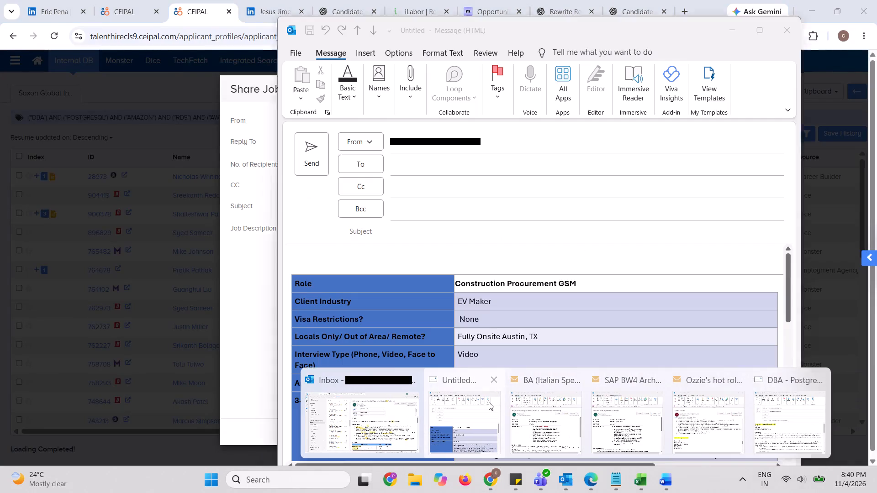
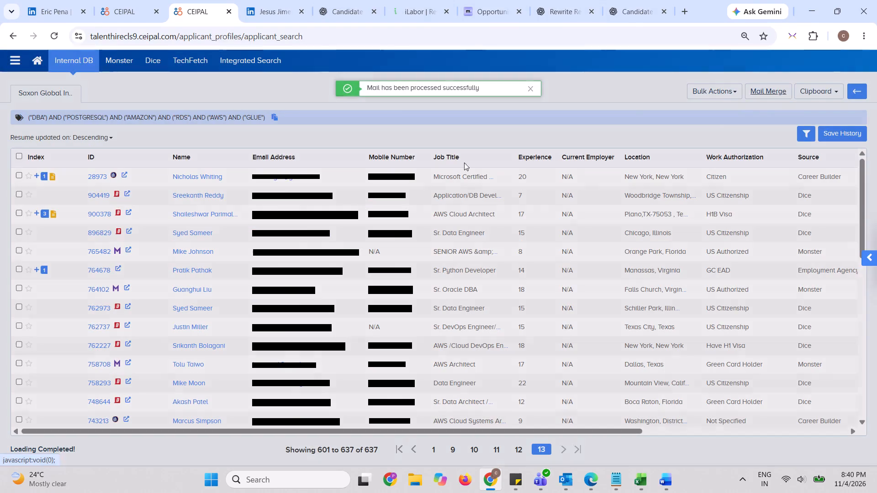
Set up the mail merge for 300 recipients with job 125644, the Database Administrator position, and proceed to the share email.
{"action": "left_click", "coordinate": [404, 121]}
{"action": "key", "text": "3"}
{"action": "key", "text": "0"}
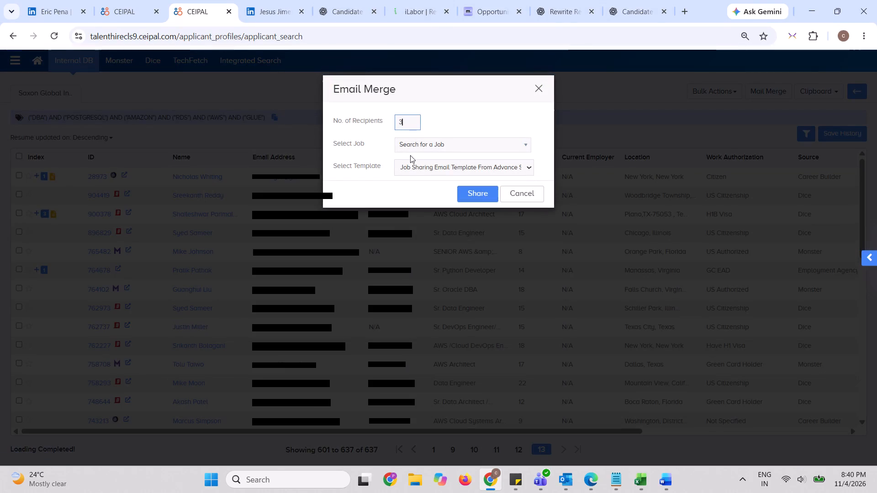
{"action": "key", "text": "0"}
{"action": "left_click", "coordinate": [417, 145]}
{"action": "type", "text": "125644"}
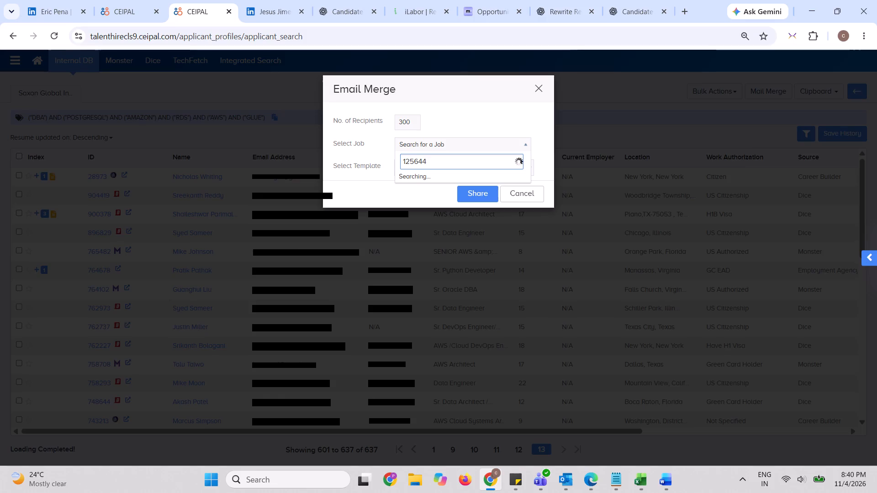
{"action": "left_click", "coordinate": [415, 175]}
{"action": "left_click", "coordinate": [478, 191]}
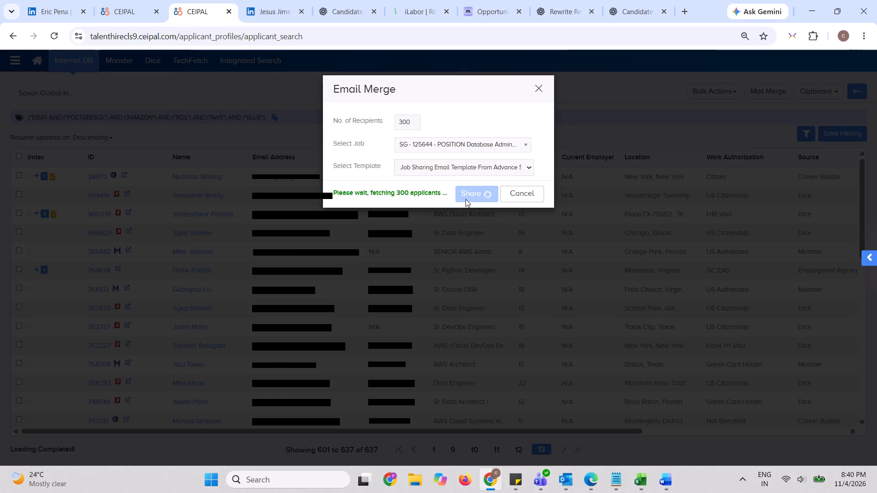
Replace the share email's subject with the copied text "DBA - PostgreSQL - Mid level!!!!! at Remote".
{"action": "left_click", "coordinate": [386, 212]}
{"action": "key", "text": "ctrl+a"}
{"action": "key", "text": "ctrl+v"}
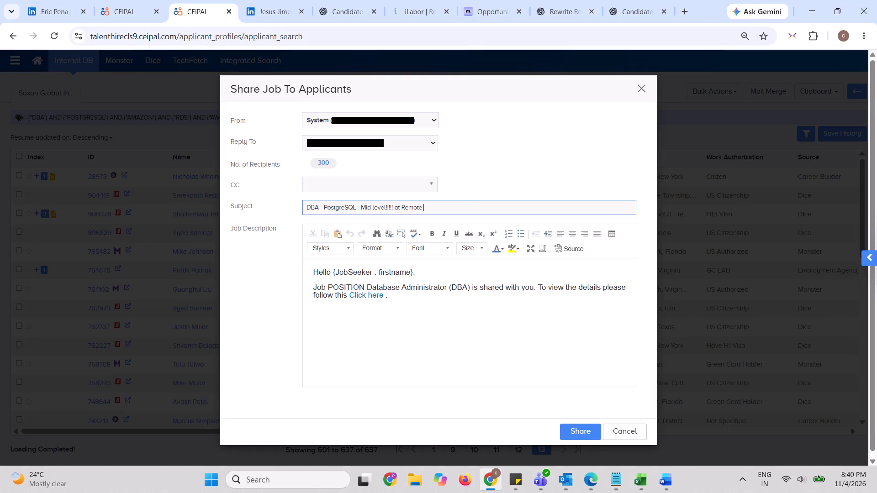
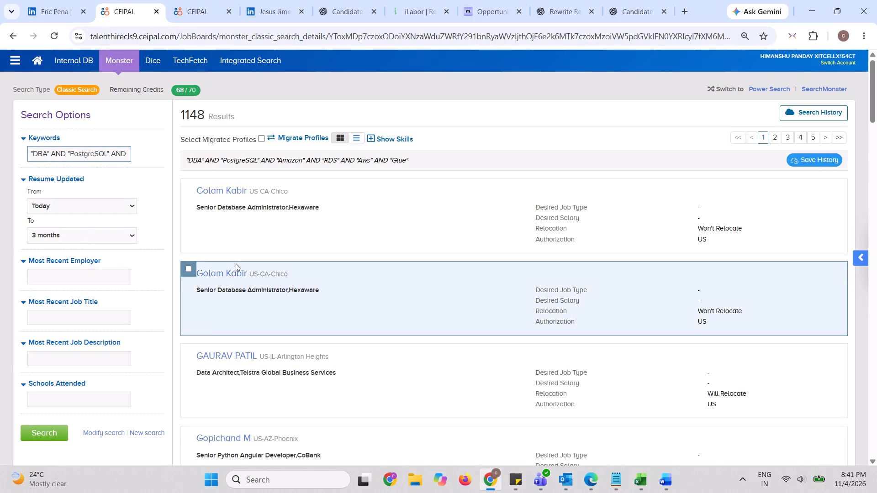
Return to the top of the Monster results for the PostgreSQL DBA search and switch to the Outlook Sent Items window.
{"action": "scroll", "coordinate": [236, 263], "scroll_direction": "up", "scroll_amount": 2}
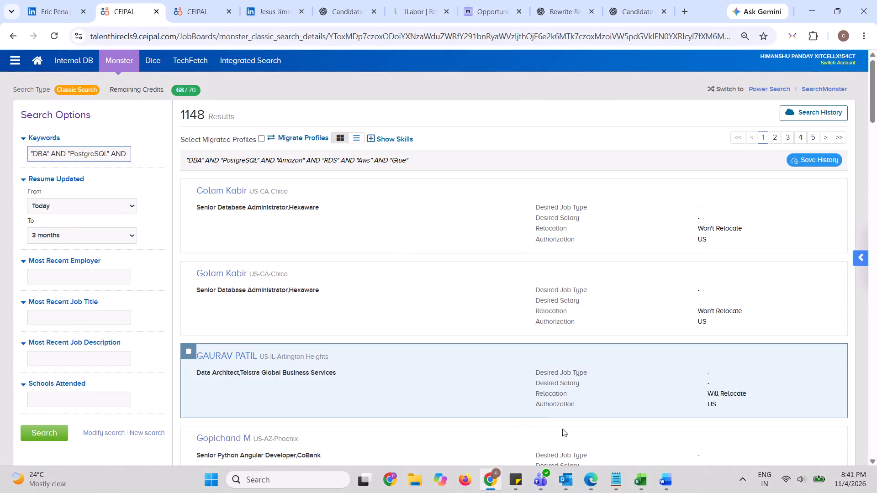
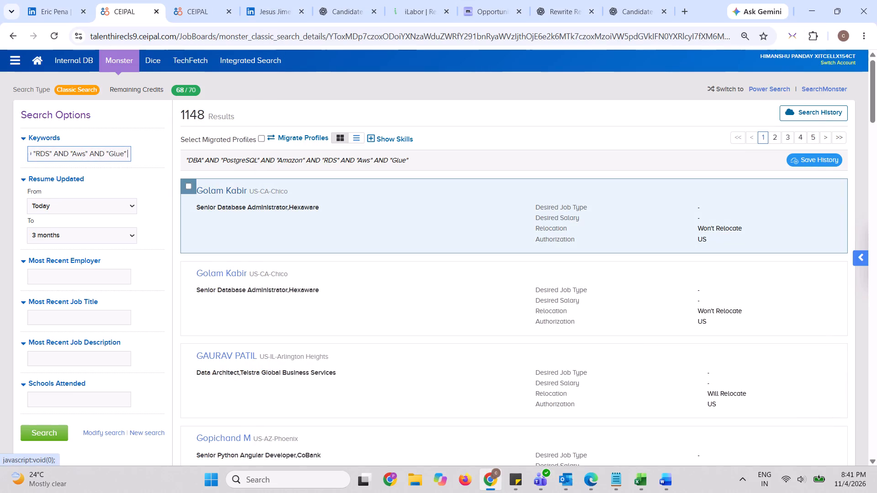
Add AND "Aurora" to the end of the Monster keyword search, run it and look through the candidate results.
{"action": "type", "text": "A ND"}
{"action": "key", "text": "space"}
{"action": "key", "text": "BackSpace"}
{"action": "key", "text": "BackSpace"}
{"action": "key", "text": "BackSpace"}
{"action": "key", "text": "shift+BackSpace"}
{"action": "type", "text": "ND \""}
{"action": "key", "text": "ctrl+v"}
{"action": "key", "text": "BackSpace"}
{"action": "key", "text": "shift+quotedbl"}
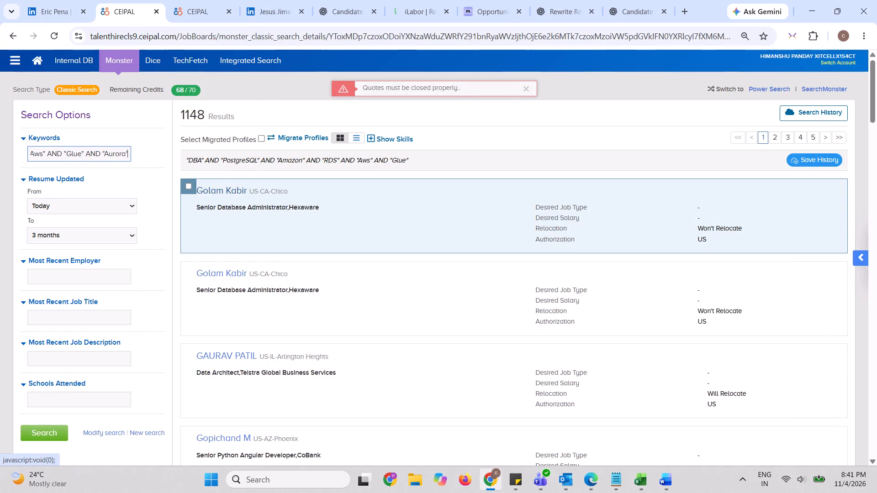
{"action": "key", "text": "Return"}
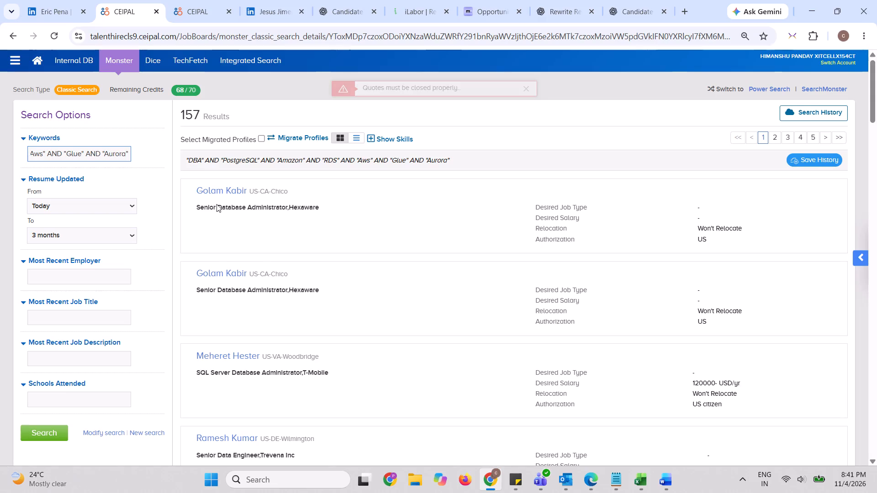
{"action": "scroll", "coordinate": [188, 221], "scroll_direction": "down", "scroll_amount": 1}
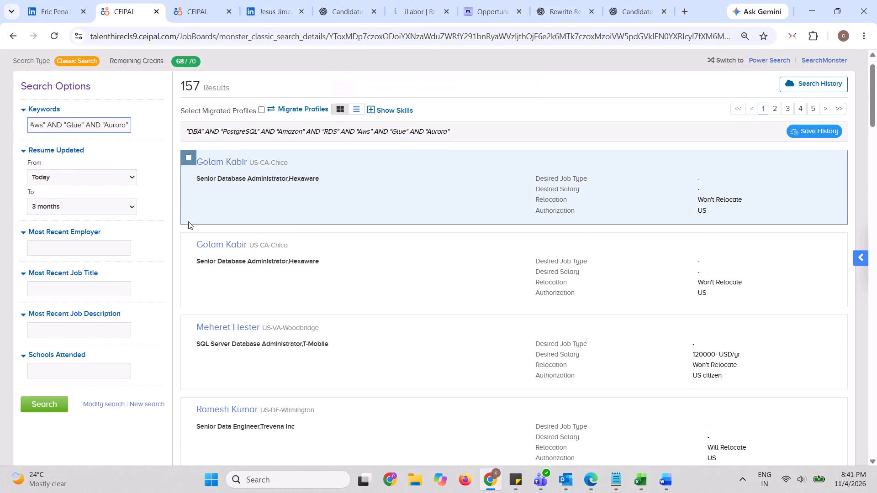
{"action": "scroll", "coordinate": [188, 221], "scroll_direction": "down", "scroll_amount": 1}
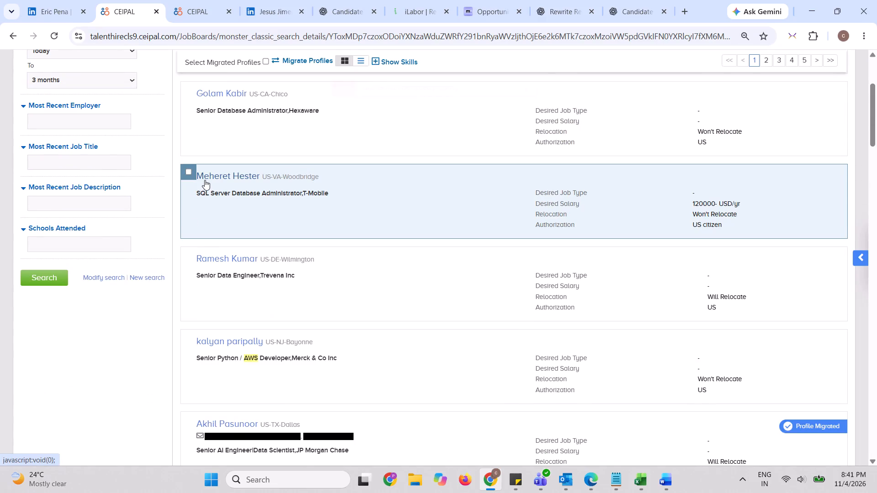
{"action": "left_click", "coordinate": [205, 180]}
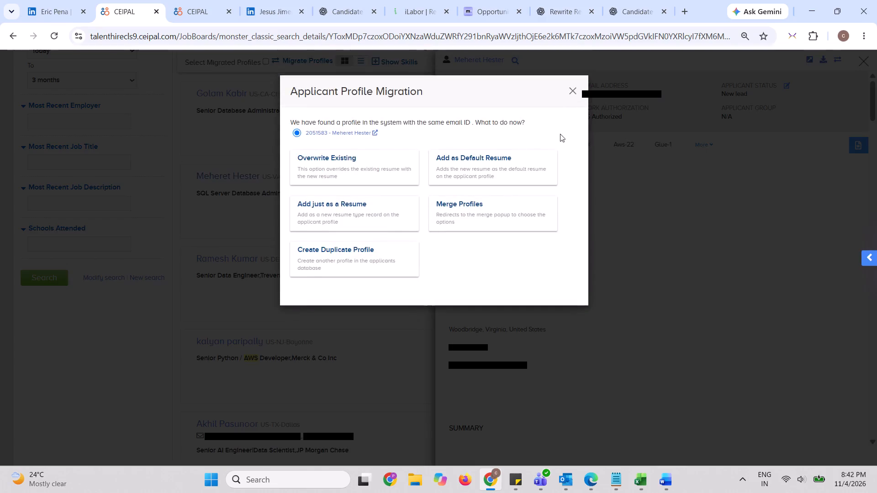
{"action": "left_click", "coordinate": [570, 92]}
{"action": "scroll", "coordinate": [615, 221], "scroll_direction": "down", "scroll_amount": 4}
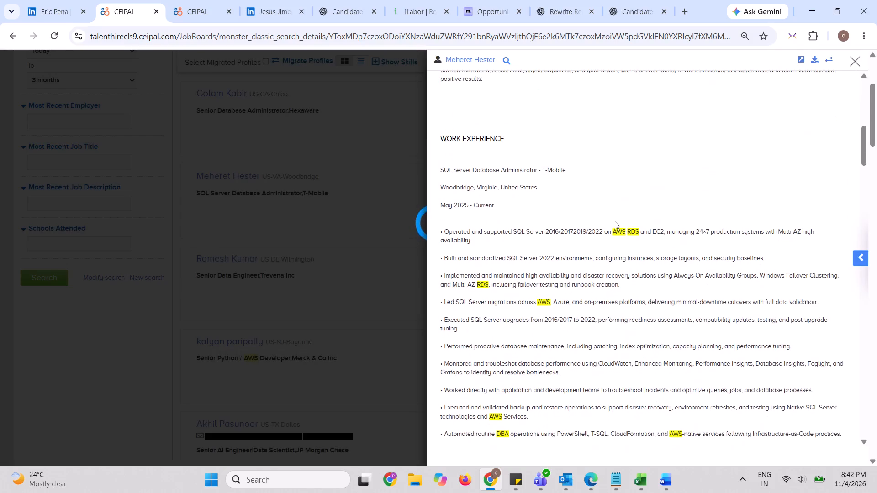
{"action": "scroll", "coordinate": [615, 221], "scroll_direction": "down", "scroll_amount": 1}
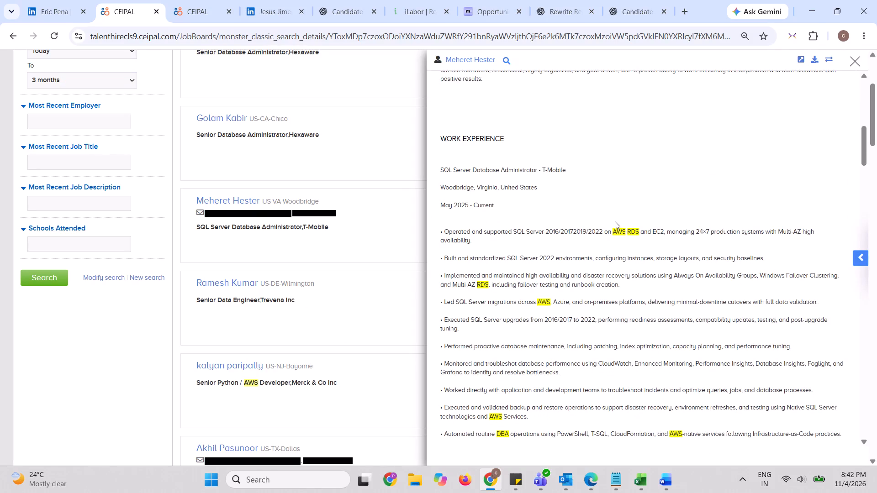
{"action": "scroll", "coordinate": [615, 221], "scroll_direction": "down", "scroll_amount": 2}
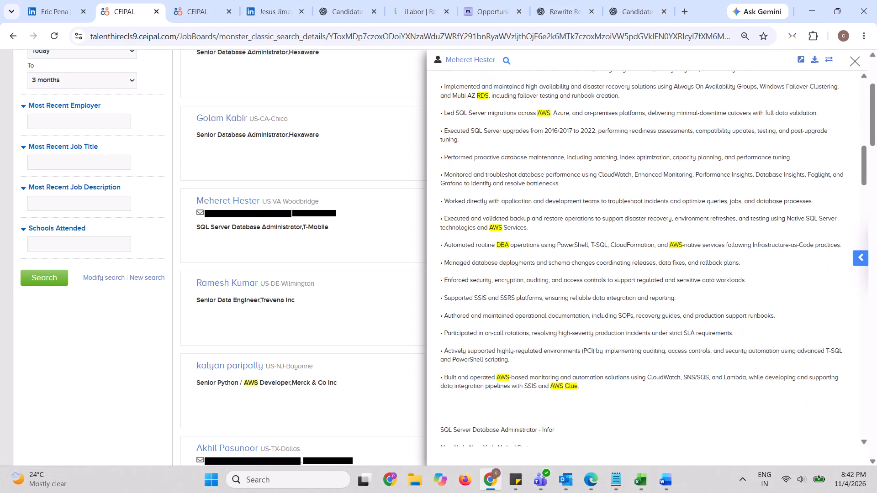
{"action": "scroll", "coordinate": [615, 221], "scroll_direction": "down", "scroll_amount": 3}
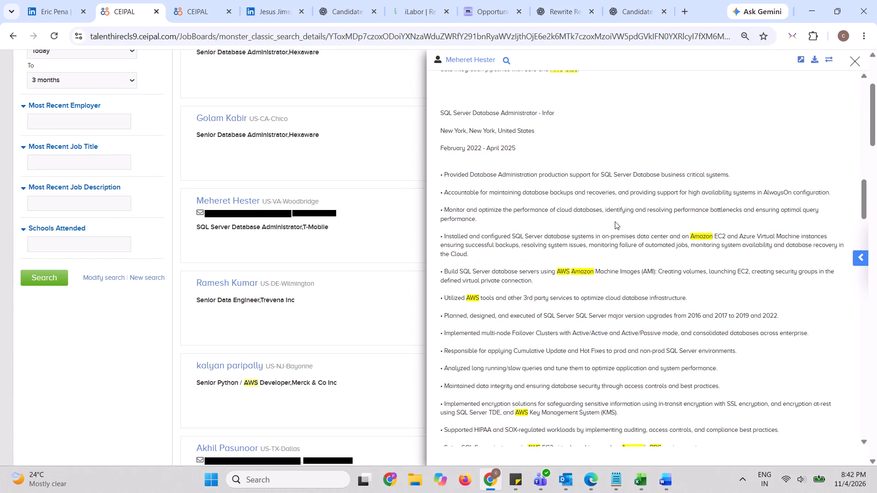
{"action": "scroll", "coordinate": [615, 221], "scroll_direction": "down", "scroll_amount": 3}
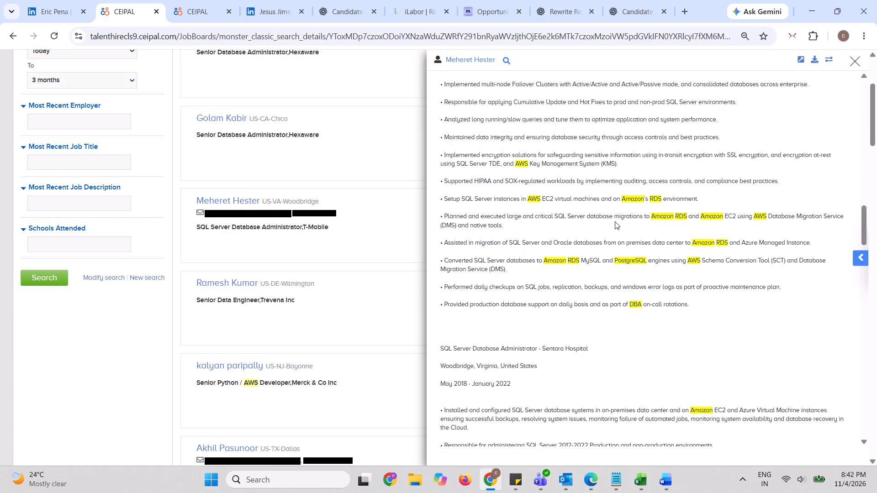
{"action": "scroll", "coordinate": [615, 221], "scroll_direction": "up", "scroll_amount": 12}
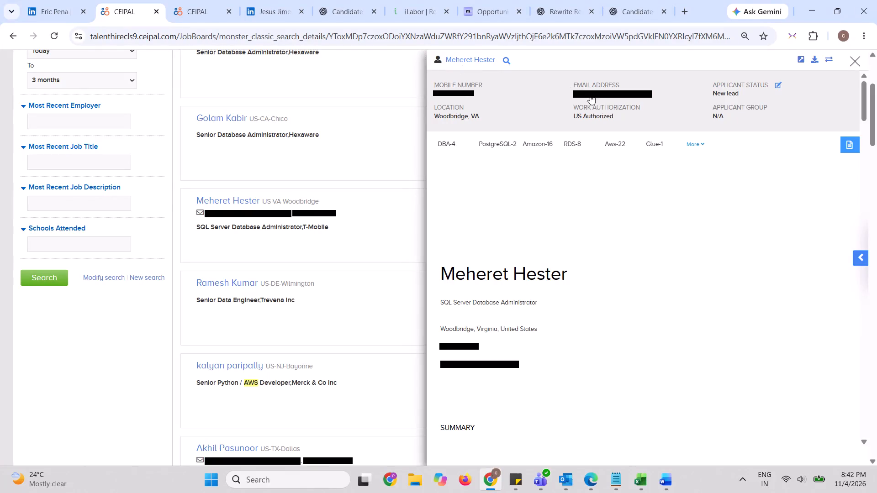
{"action": "left_click", "coordinate": [845, 60]}
{"action": "left_click", "coordinate": [858, 60]}
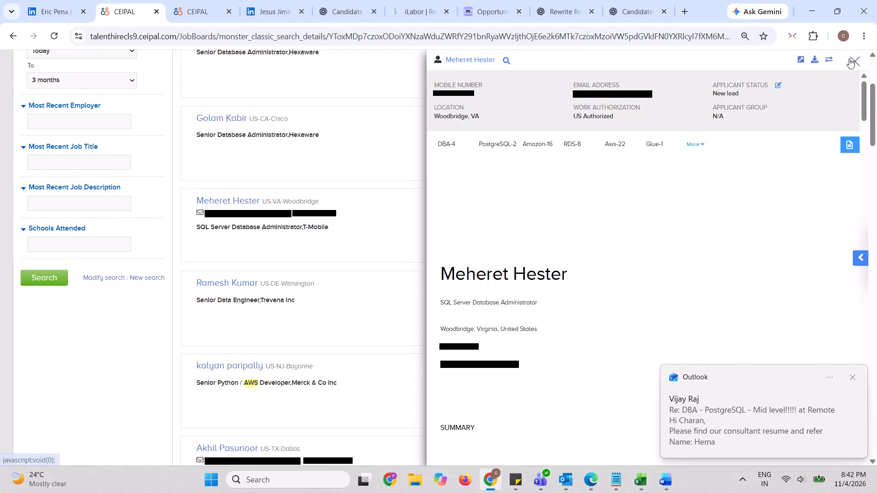
{"action": "left_click", "coordinate": [850, 58]}
Look through the rest of the first page of Monster candidate results, checking titles, employers and locations for suitable DBAs.
{"action": "scroll", "coordinate": [301, 293], "scroll_direction": "down", "scroll_amount": 1}
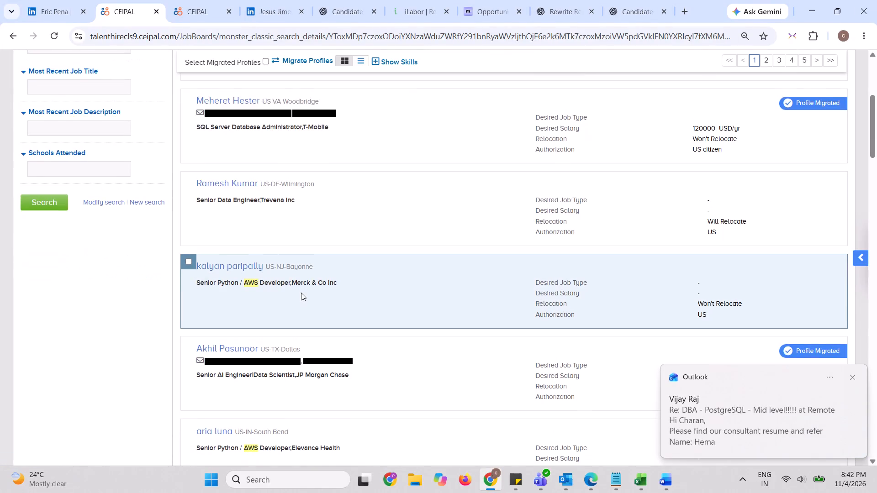
{"action": "scroll", "coordinate": [301, 293], "scroll_direction": "down", "scroll_amount": 3}
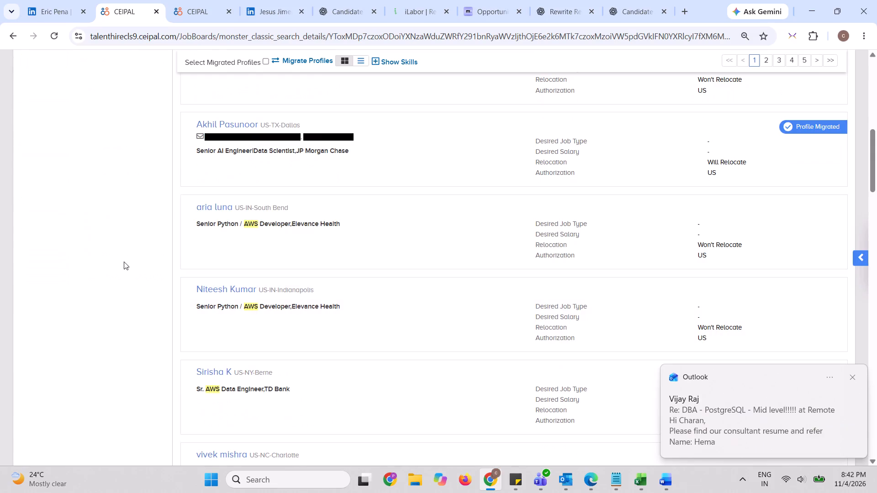
{"action": "scroll", "coordinate": [132, 274], "scroll_direction": "down", "scroll_amount": 1}
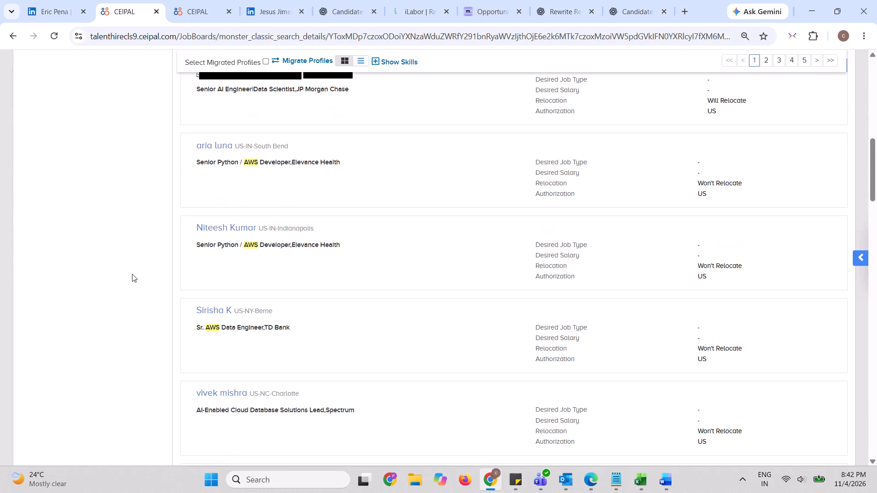
{"action": "scroll", "coordinate": [132, 274], "scroll_direction": "down", "scroll_amount": 4}
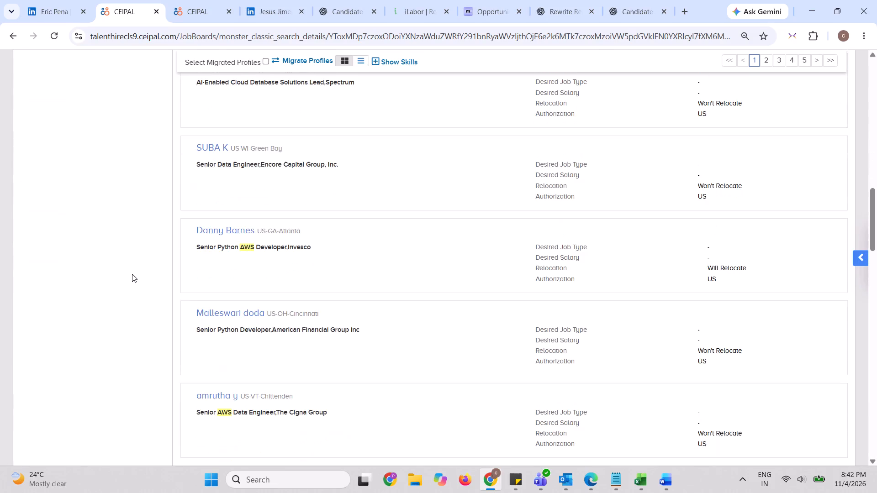
{"action": "scroll", "coordinate": [132, 274], "scroll_direction": "down", "scroll_amount": 4}
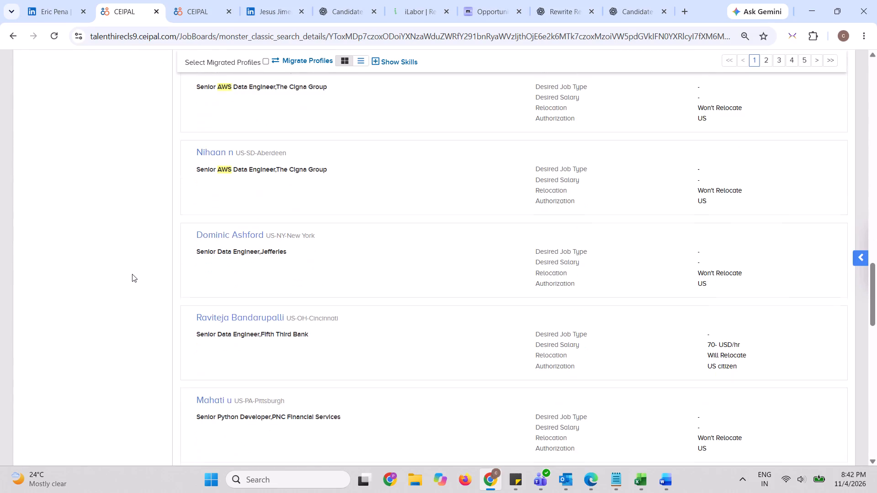
{"action": "scroll", "coordinate": [132, 274], "scroll_direction": "down", "scroll_amount": 4}
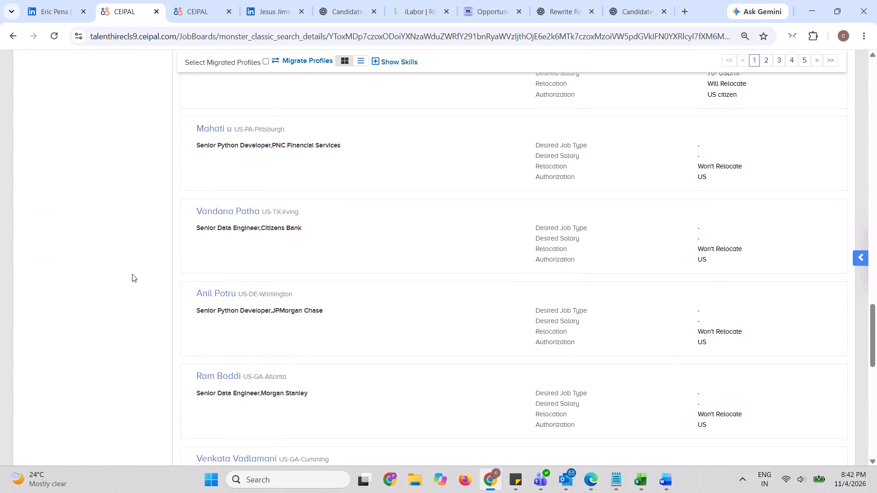
{"action": "scroll", "coordinate": [132, 274], "scroll_direction": "down", "scroll_amount": 7}
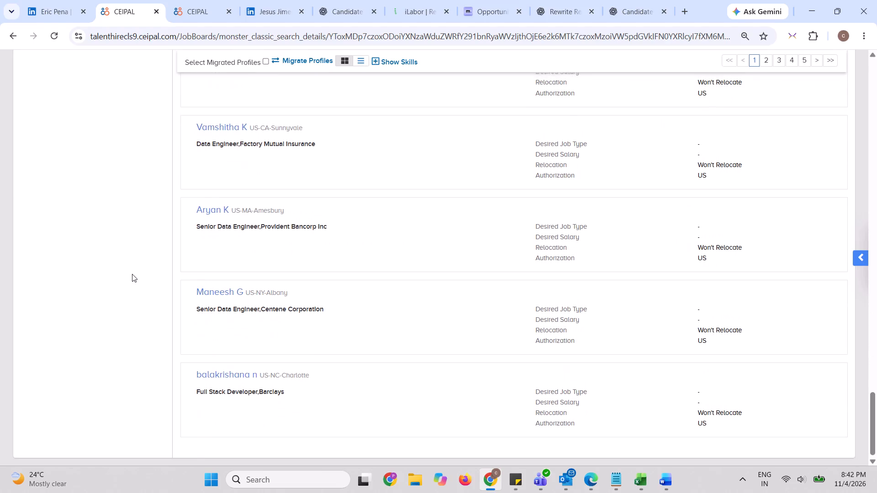
{"action": "scroll", "coordinate": [132, 274], "scroll_direction": "down", "scroll_amount": 2}
{"action": "scroll", "coordinate": [132, 274], "scroll_direction": "up", "scroll_amount": 20}
{"action": "scroll", "coordinate": [132, 274], "scroll_direction": "up", "scroll_amount": 20}
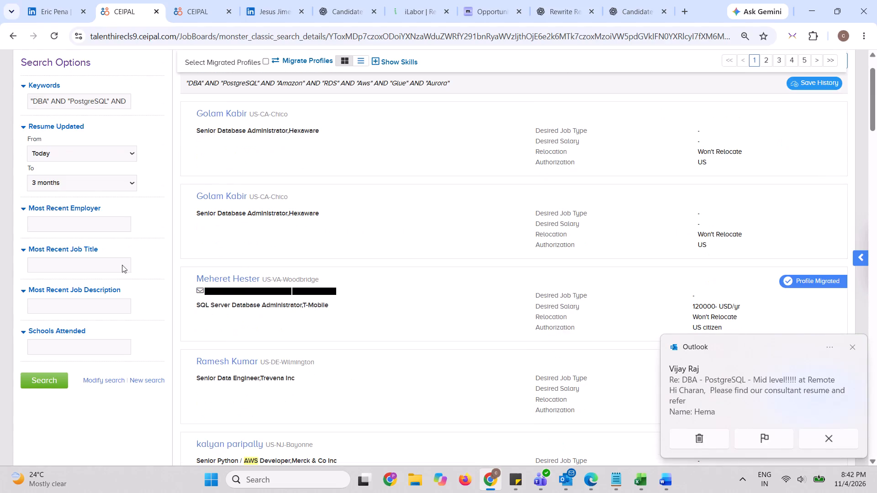
Switch to the internal database results, copy their search keyword string and open the Dice candidate search.
{"action": "left_click", "coordinate": [180, 0]}
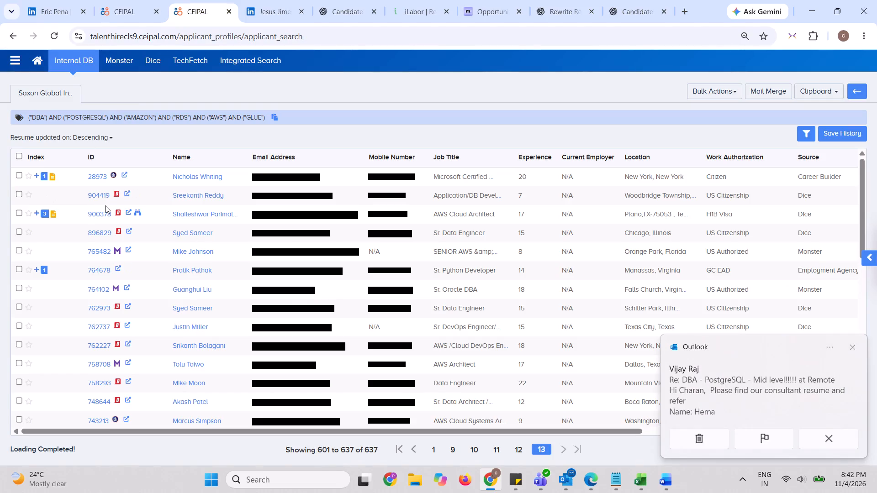
{"action": "left_click", "coordinate": [275, 117]}
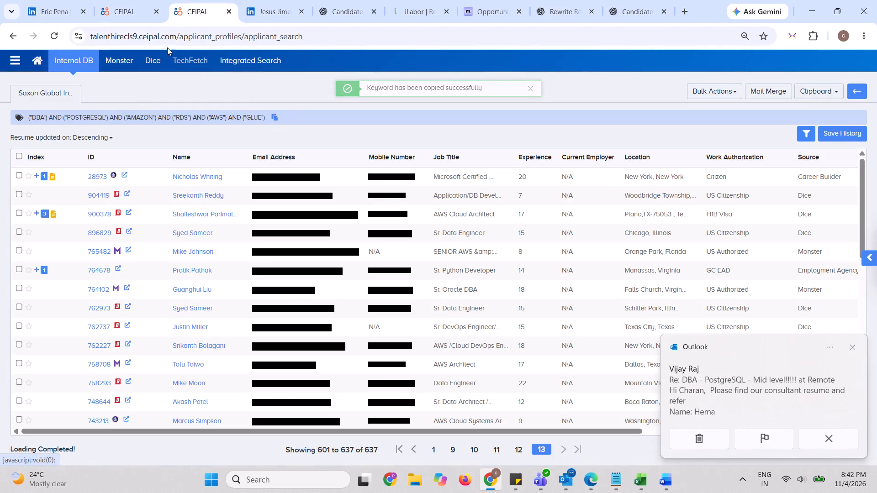
{"action": "left_click", "coordinate": [158, 52]}
Switch to LinkedIn, clear the unsent draft in the Kforce recruiter's conversation and close that conversation.
{"action": "left_click", "coordinate": [264, 0]}
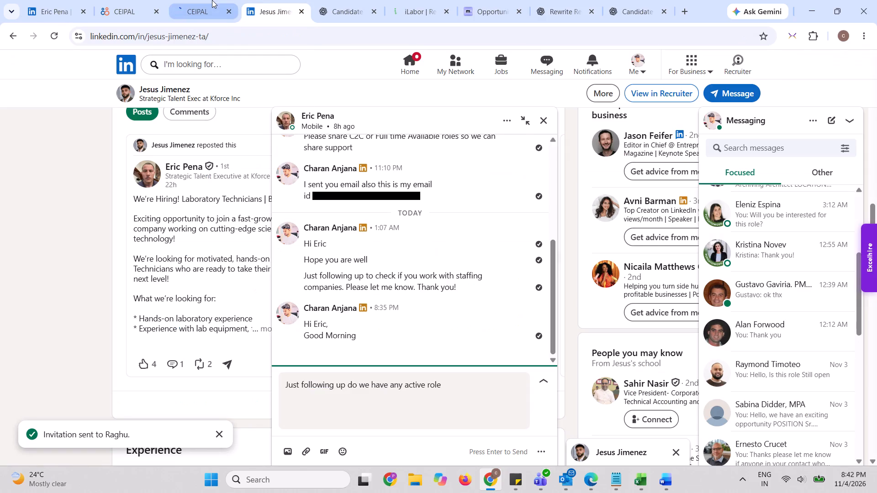
{"action": "left_click_drag", "start_coordinate": [469, 380], "coordinate": [205, 368]}
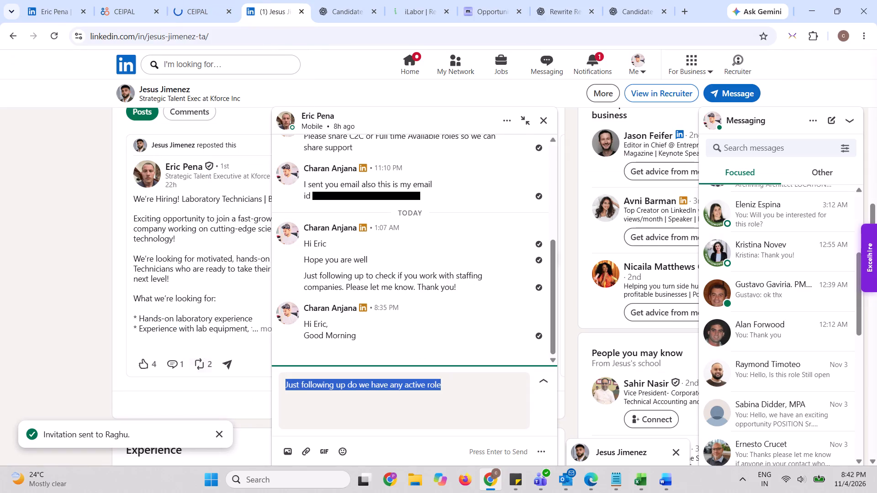
{"action": "key", "text": "BackSpace"}
{"action": "left_click", "coordinate": [543, 118]}
Search Dice candidates for ("DBA") AND ("POSTGRESQL") AND ("AMAZON") AND ("RDS") AND ("AWS") AND ("GLUE") using the copied string.
{"action": "left_click", "coordinate": [222, 0]}
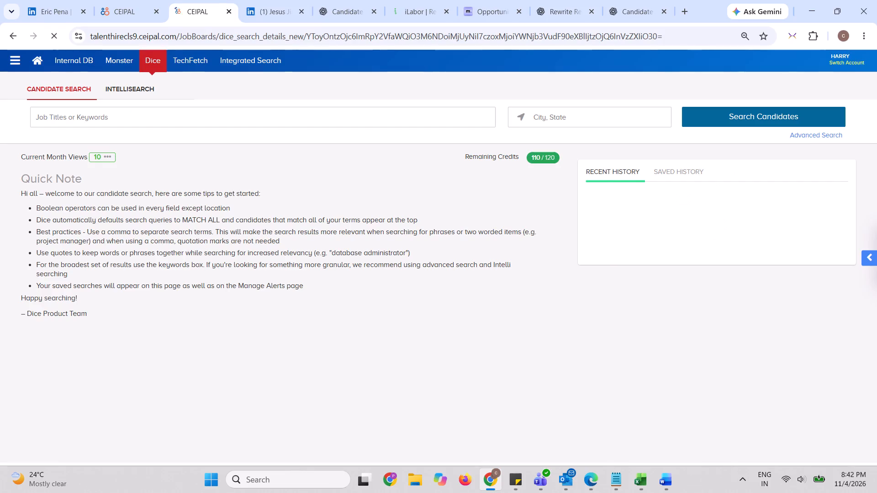
{"action": "left_click", "coordinate": [137, 109]}
{"action": "key", "text": "ctrl+v"}
{"action": "key", "text": "Return"}
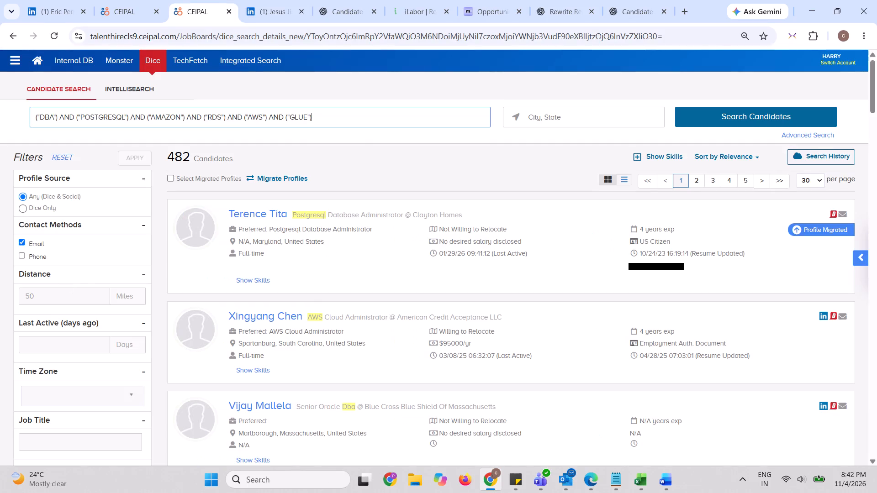
Filter the Dice candidates to those last active within 180 days.
{"action": "left_click", "coordinate": [45, 330]}
{"action": "left_click", "coordinate": [43, 340]}
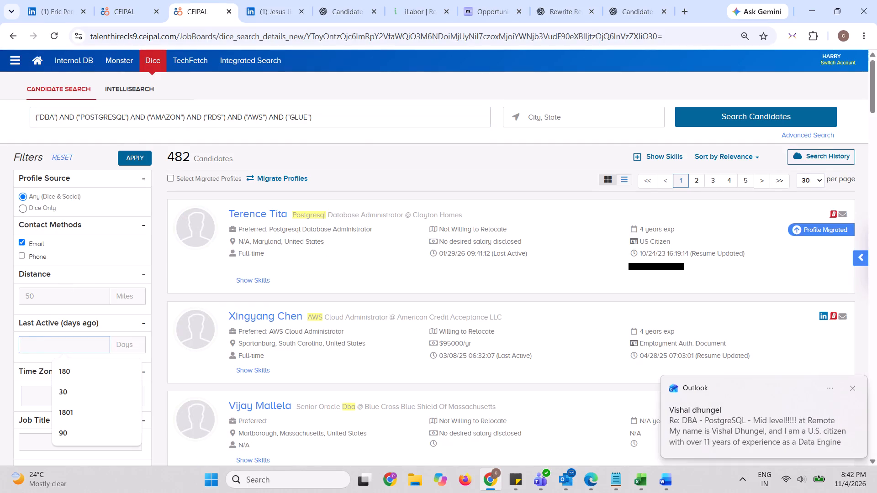
{"action": "type", "text": "180"}
{"action": "key", "text": "Return"}
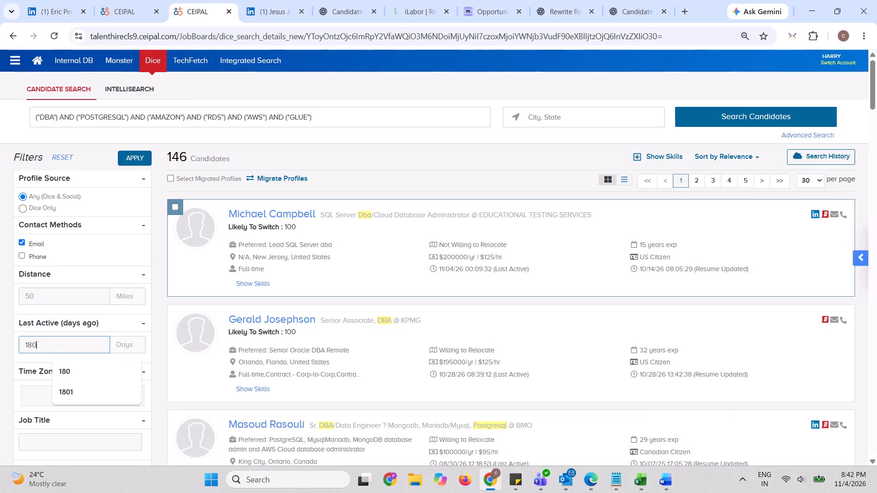
Open the profile of the SQL Server DBA from Educational Testing Services, examine the resume and search it for "post", then close it.
{"action": "left_click", "coordinate": [245, 220]}
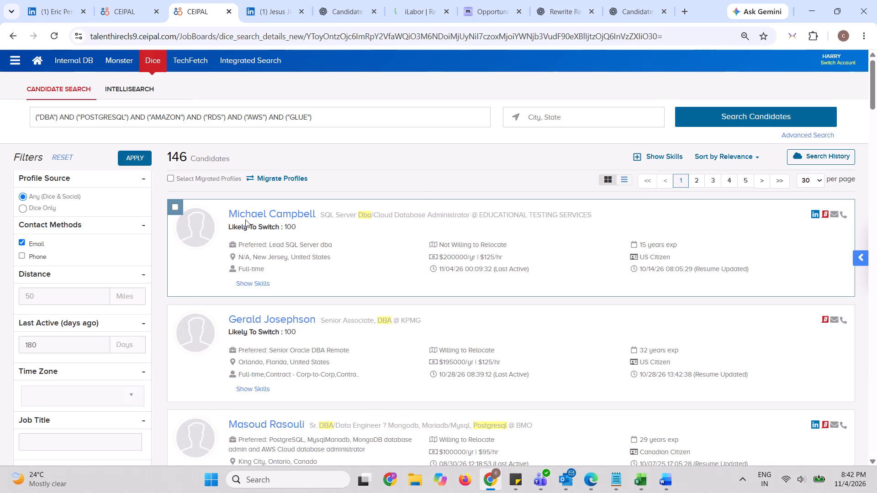
{"action": "left_click", "coordinate": [248, 214]}
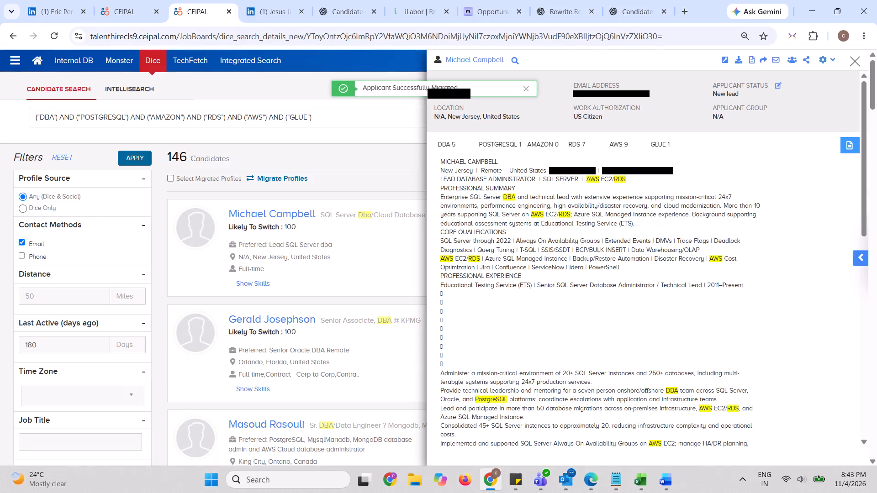
{"action": "scroll", "coordinate": [471, 211], "scroll_direction": "down", "scroll_amount": 7}
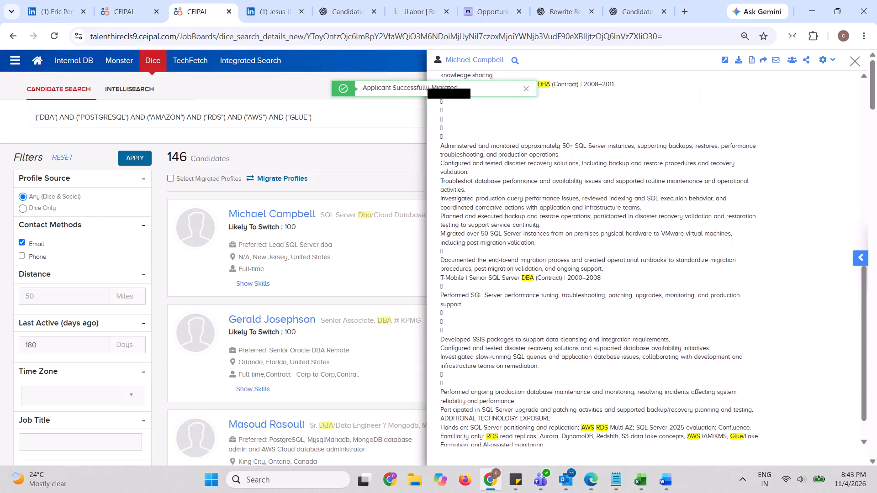
{"action": "scroll", "coordinate": [471, 211], "scroll_direction": "up", "scroll_amount": 7}
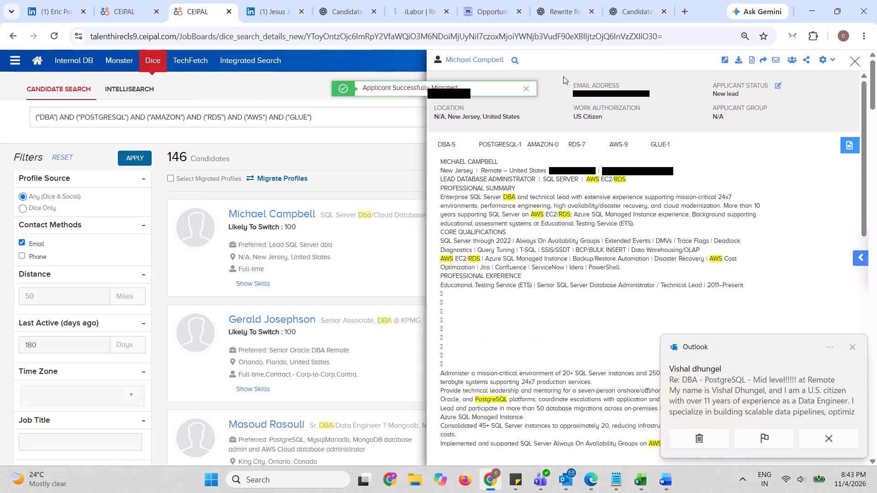
{"action": "left_click", "coordinate": [515, 61]}
{"action": "type", "text": "post"}
{"action": "key", "text": "Return"}
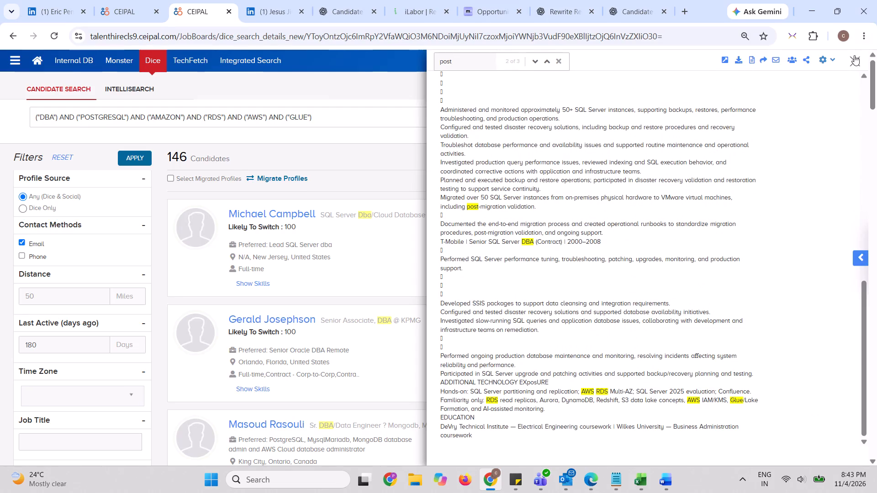
{"action": "left_click", "coordinate": [854, 58]}
Open the profile of the already migrated Database Consultant at Amazon Web Services and examine the resume's PostgreSQL, AWS and work experience.
{"action": "scroll", "coordinate": [378, 248], "scroll_direction": "down", "scroll_amount": 2}
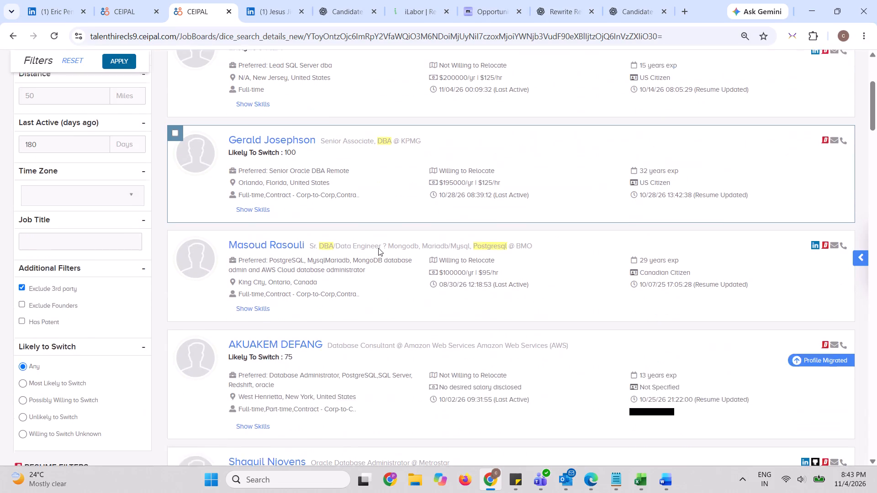
{"action": "scroll", "coordinate": [378, 248], "scroll_direction": "down", "scroll_amount": 3}
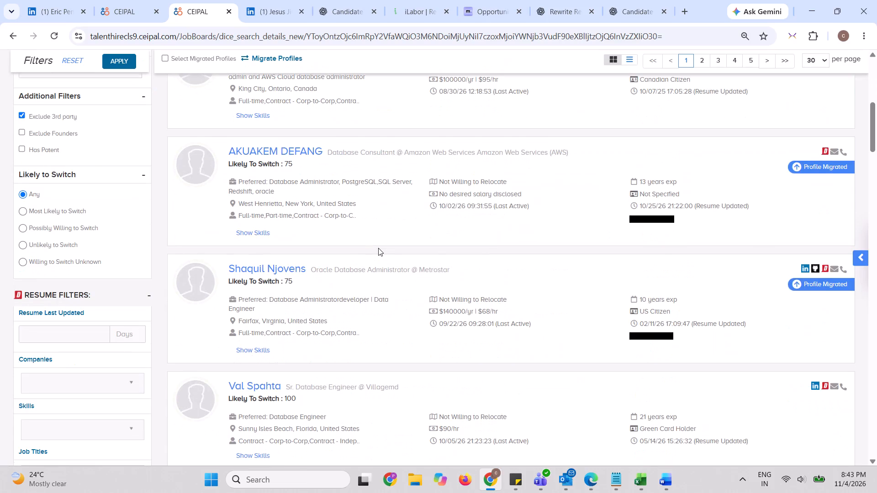
{"action": "left_click", "coordinate": [583, 154]}
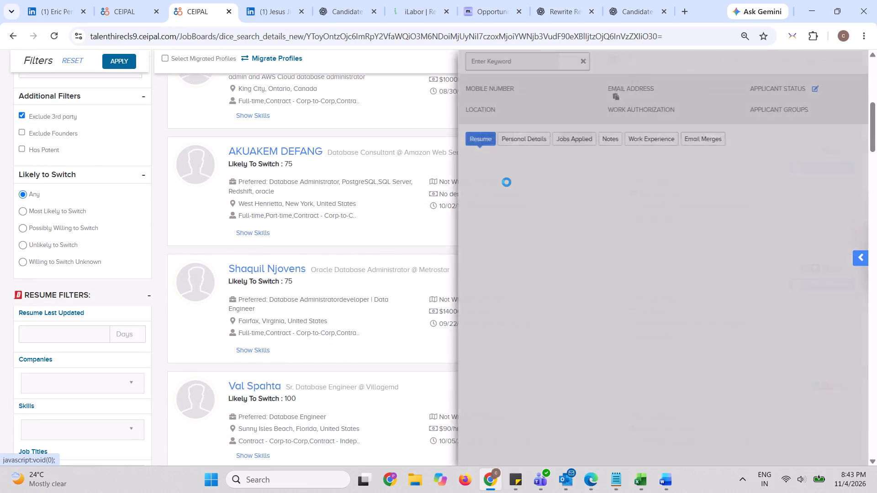
{"action": "scroll", "coordinate": [507, 182], "scroll_direction": "down", "scroll_amount": 1}
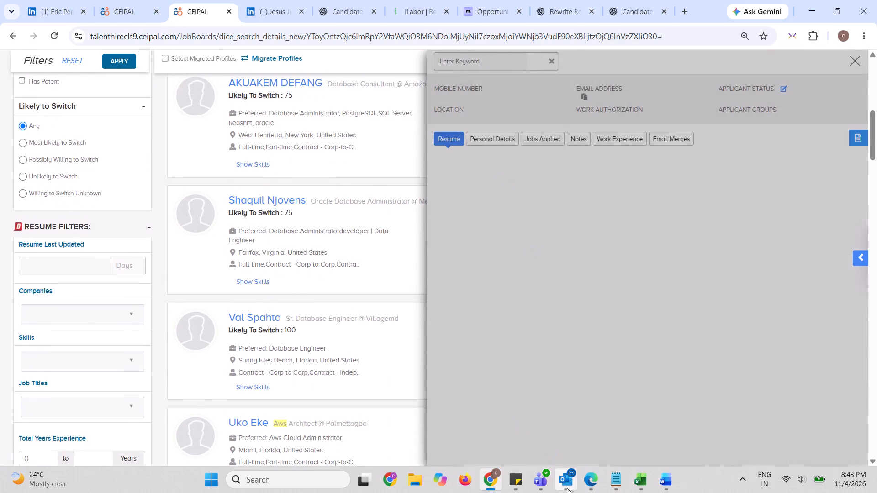
{"action": "scroll", "coordinate": [555, 257], "scroll_direction": "up", "scroll_amount": 1}
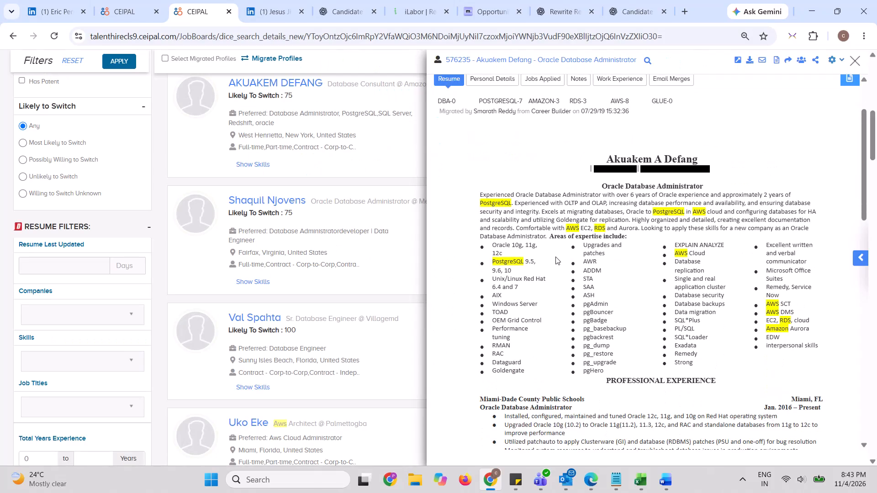
{"action": "scroll", "coordinate": [555, 257], "scroll_direction": "up", "scroll_amount": 1}
{"action": "scroll", "coordinate": [555, 257], "scroll_direction": "down", "scroll_amount": 4}
{"action": "scroll", "coordinate": [555, 257], "scroll_direction": "up", "scroll_amount": 3}
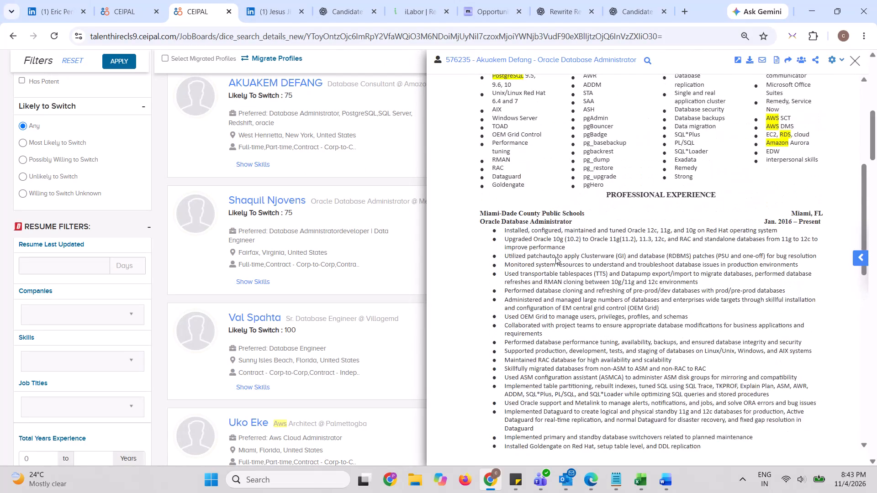
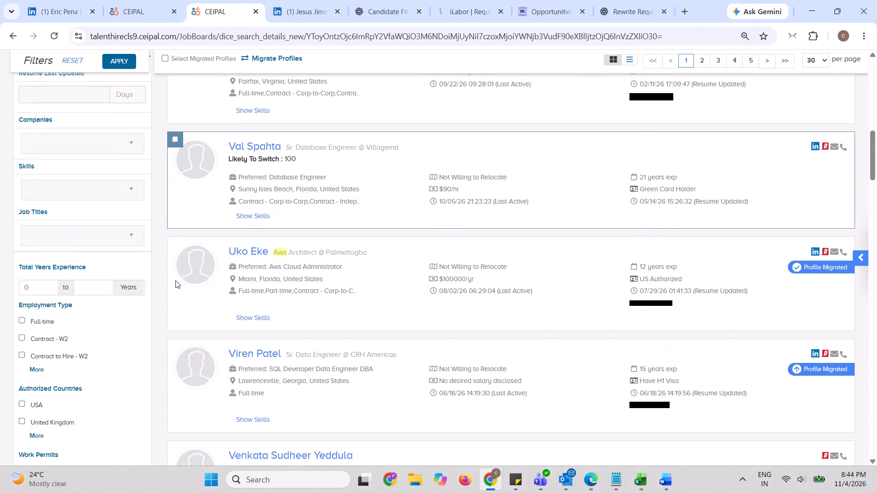
{"action": "scroll", "coordinate": [175, 280], "scroll_direction": "down", "scroll_amount": 1}
{"action": "left_click_drag", "start_coordinate": [216, 143], "coordinate": [286, 151]}
{"action": "key", "text": "ctrl+c"}
{"action": "left_click", "coordinate": [295, 0]}
{"action": "left_click", "coordinate": [244, 61]}
{"action": "key", "text": "ctrl+v"}
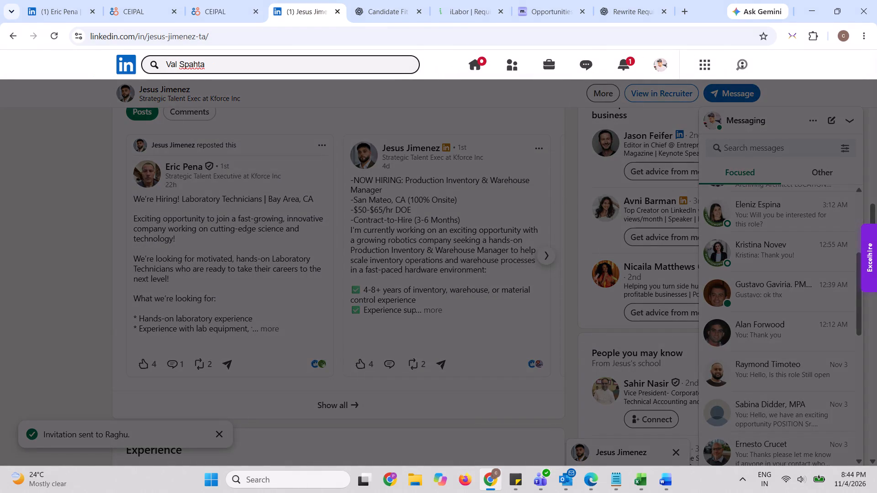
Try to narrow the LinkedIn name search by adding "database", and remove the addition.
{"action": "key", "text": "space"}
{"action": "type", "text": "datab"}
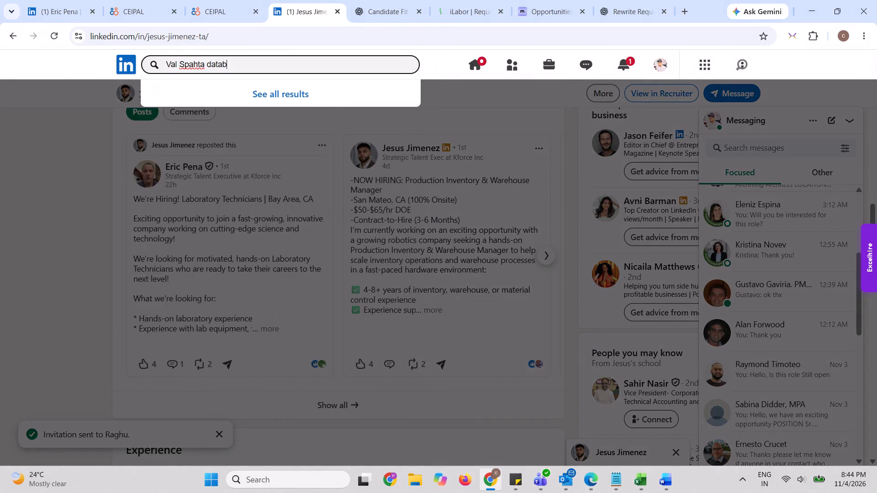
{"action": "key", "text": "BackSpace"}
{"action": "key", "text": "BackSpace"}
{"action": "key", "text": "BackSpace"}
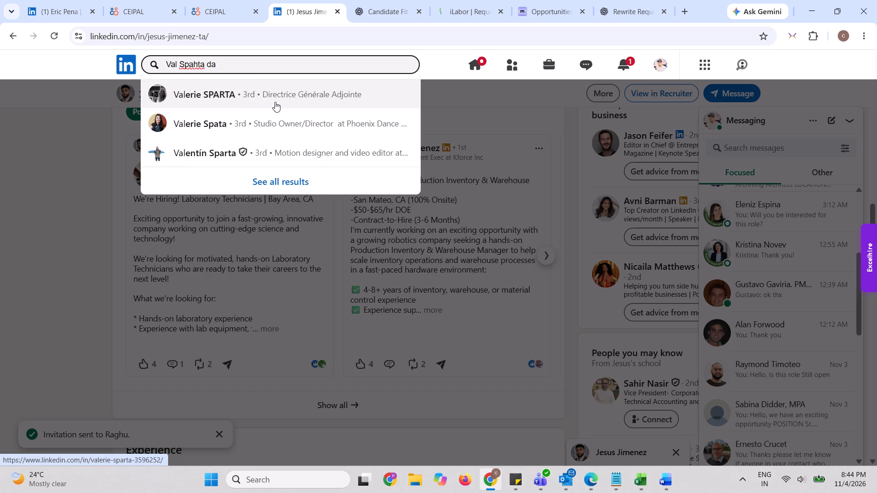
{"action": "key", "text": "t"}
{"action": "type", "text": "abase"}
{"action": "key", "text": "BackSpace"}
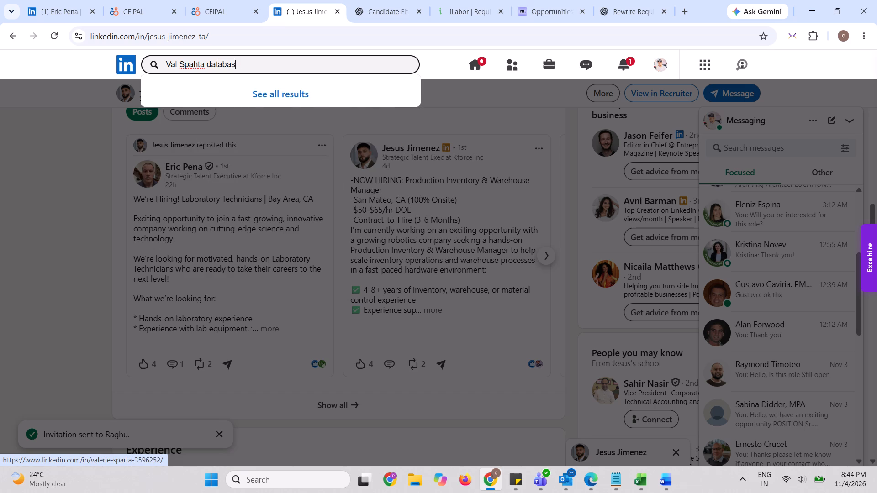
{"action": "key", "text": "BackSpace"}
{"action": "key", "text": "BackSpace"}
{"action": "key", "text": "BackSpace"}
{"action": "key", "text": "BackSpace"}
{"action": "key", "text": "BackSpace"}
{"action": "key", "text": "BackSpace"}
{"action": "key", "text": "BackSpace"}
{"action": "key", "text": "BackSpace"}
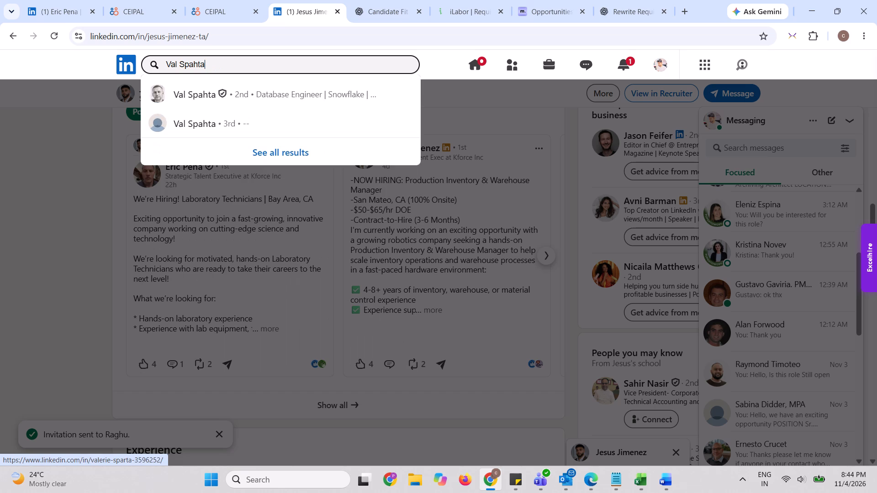
Open the LinkedIn profile of the matching Snowflake and PostgreSQL Database Engineer and examine the work experience.
{"action": "left_click", "coordinate": [302, 100]}
{"action": "left_click", "coordinate": [43, 265]}
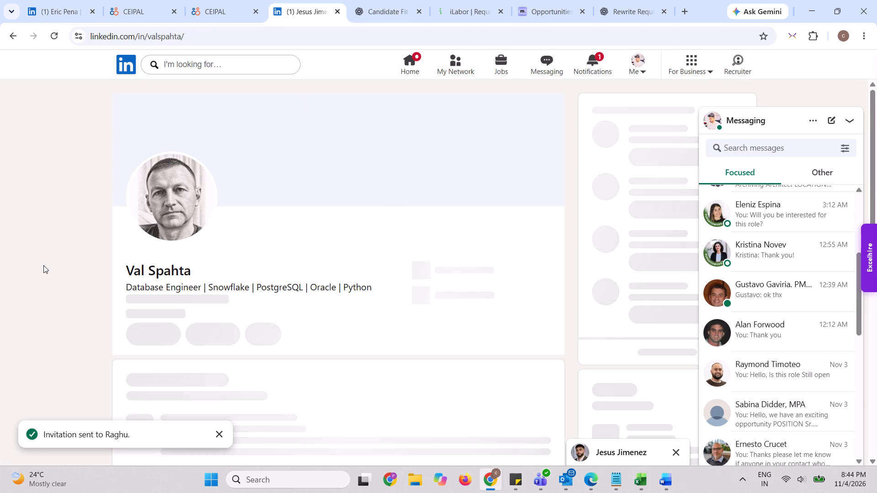
{"action": "scroll", "coordinate": [49, 307], "scroll_direction": "down", "scroll_amount": 3}
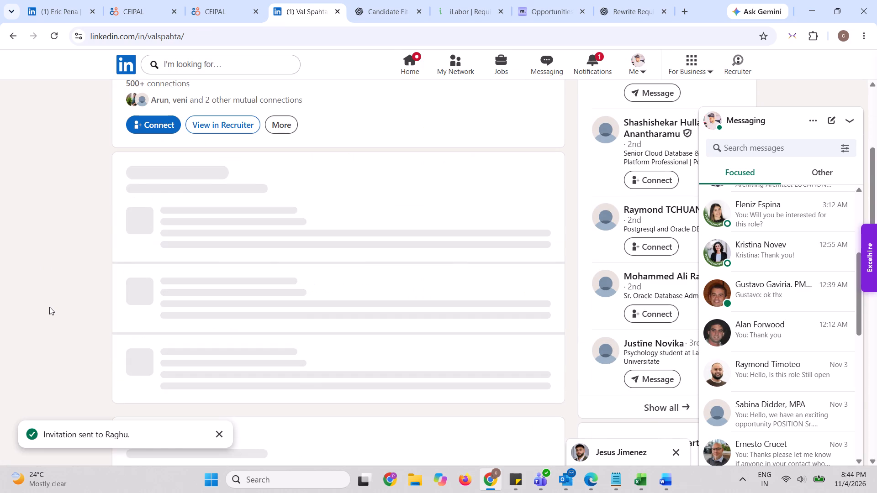
{"action": "scroll", "coordinate": [49, 307], "scroll_direction": "down", "scroll_amount": 7}
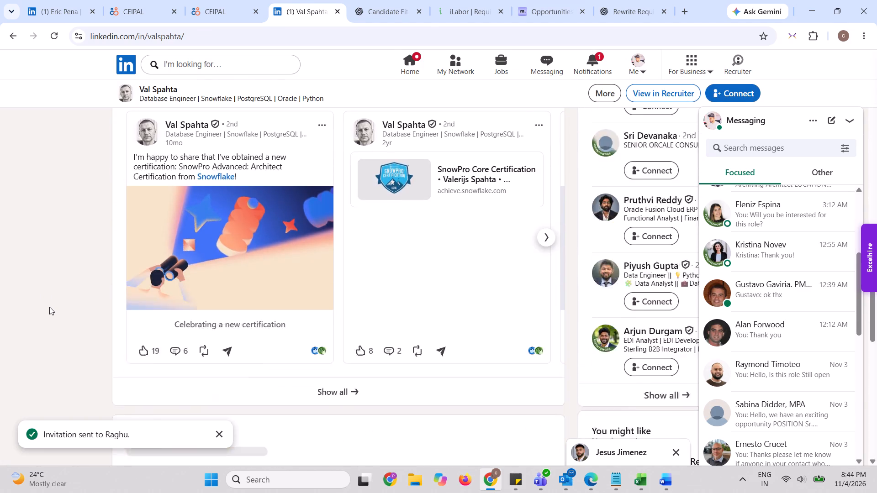
{"action": "scroll", "coordinate": [49, 307], "scroll_direction": "down", "scroll_amount": 4}
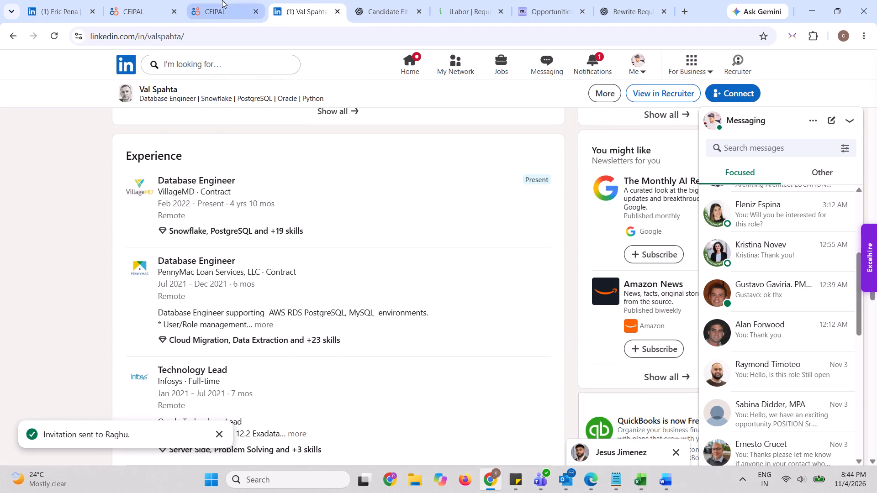